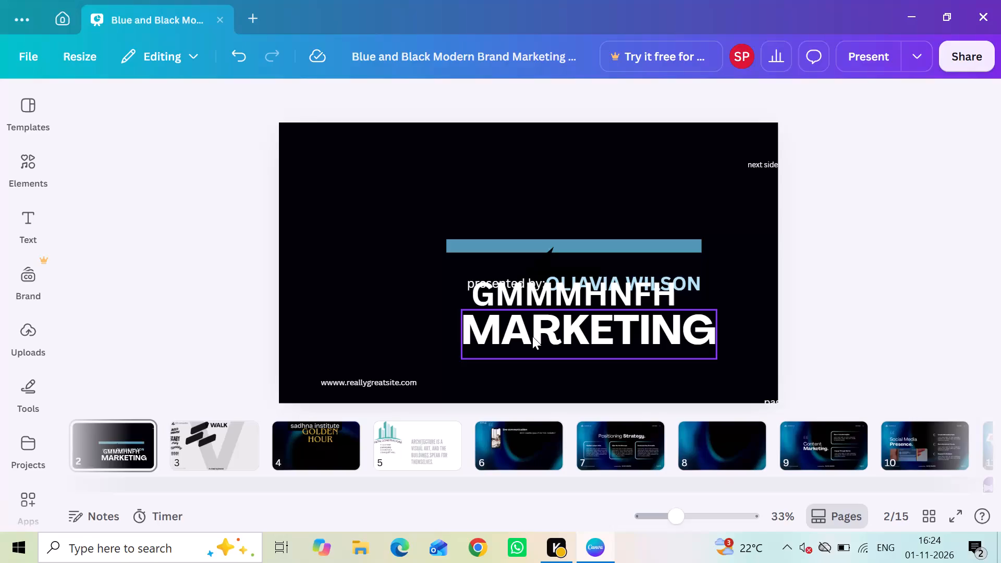
Delete the MARKETING heading, the GMMMHNFH text, the "presented by" texts and the blue bar with its overlapping graphics from page 2.
left_click(532, 336)
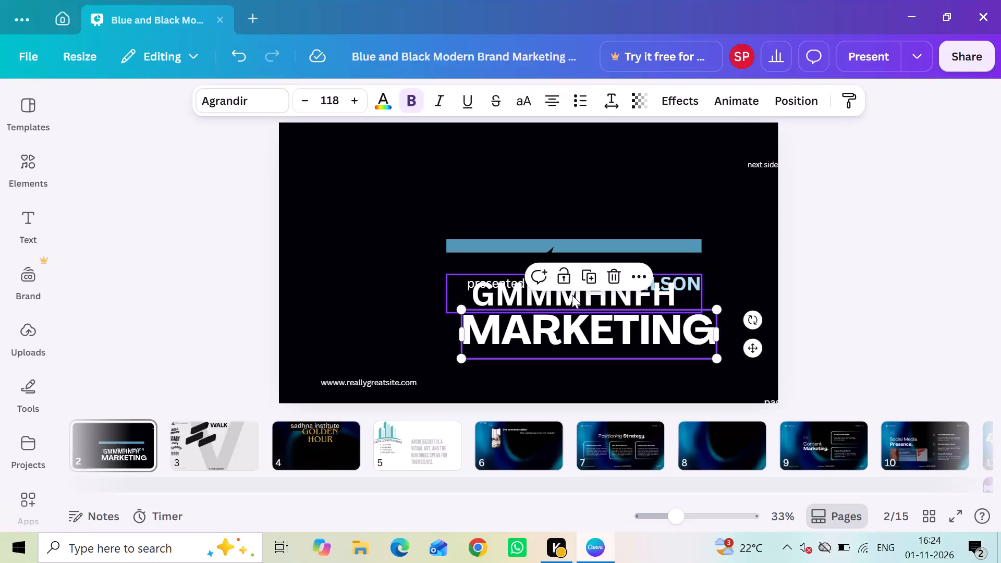
double_click(609, 286)
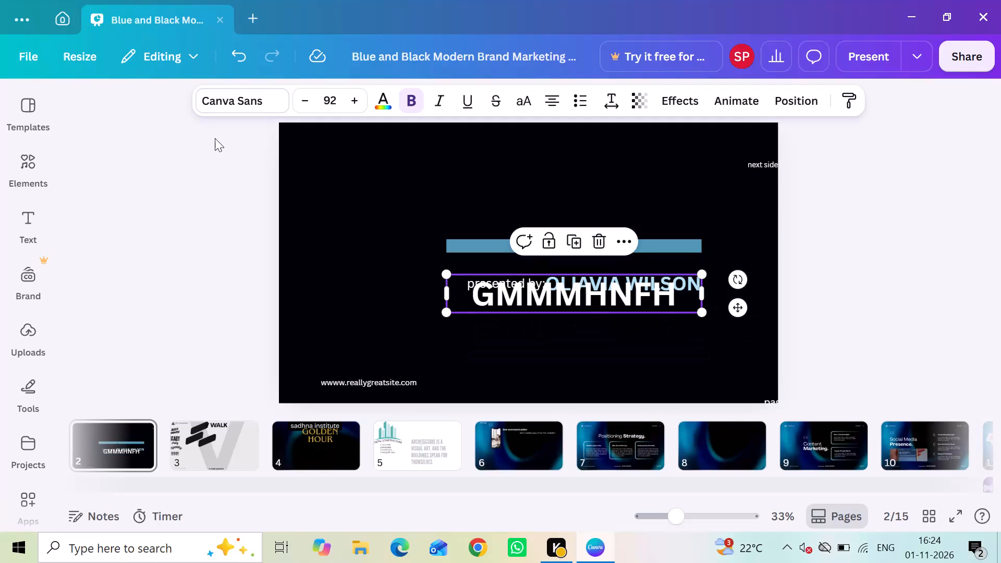
left_click_drag(215, 138, 488, 229)
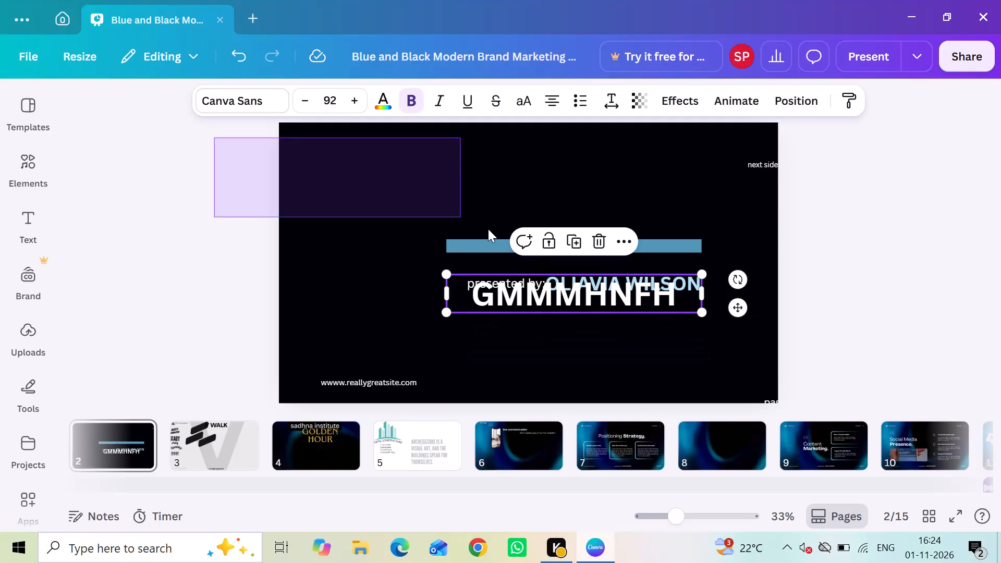
left_click_drag(488, 229, 690, 300)
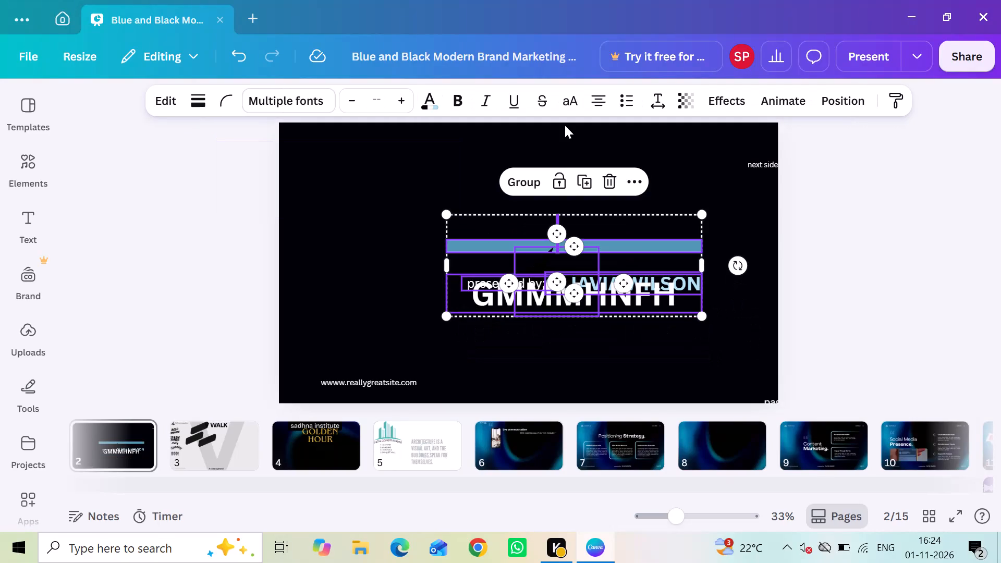
left_click(604, 178)
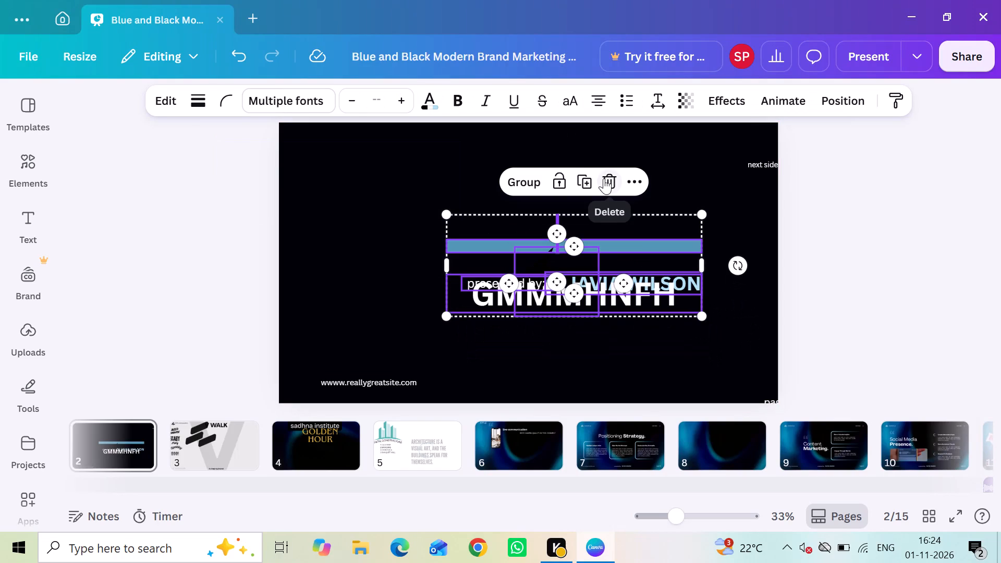
Delete the "next side" label and the website address text from page 2.
left_click_drag(725, 154, 784, 182)
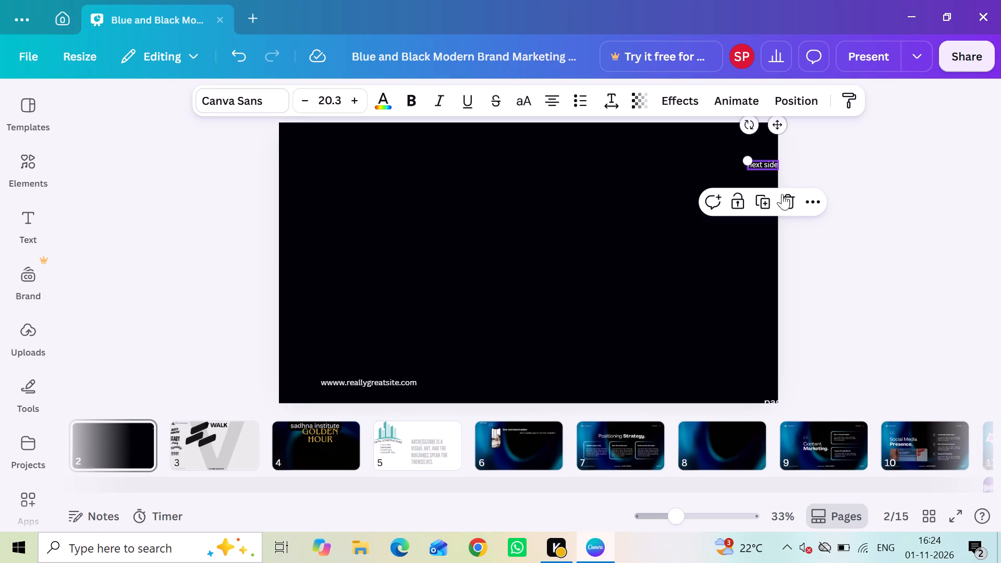
left_click(782, 202)
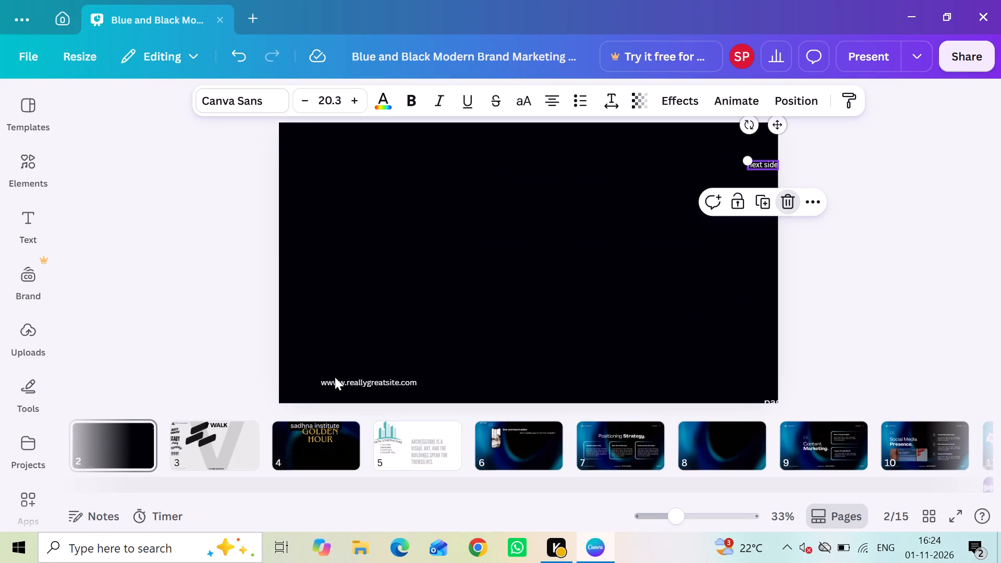
left_click(346, 381)
left_click(398, 341)
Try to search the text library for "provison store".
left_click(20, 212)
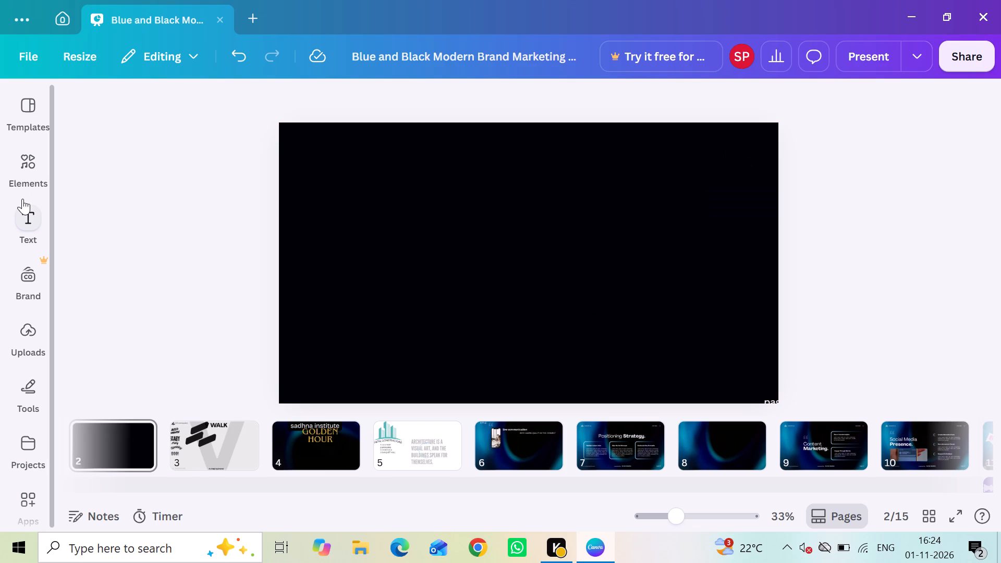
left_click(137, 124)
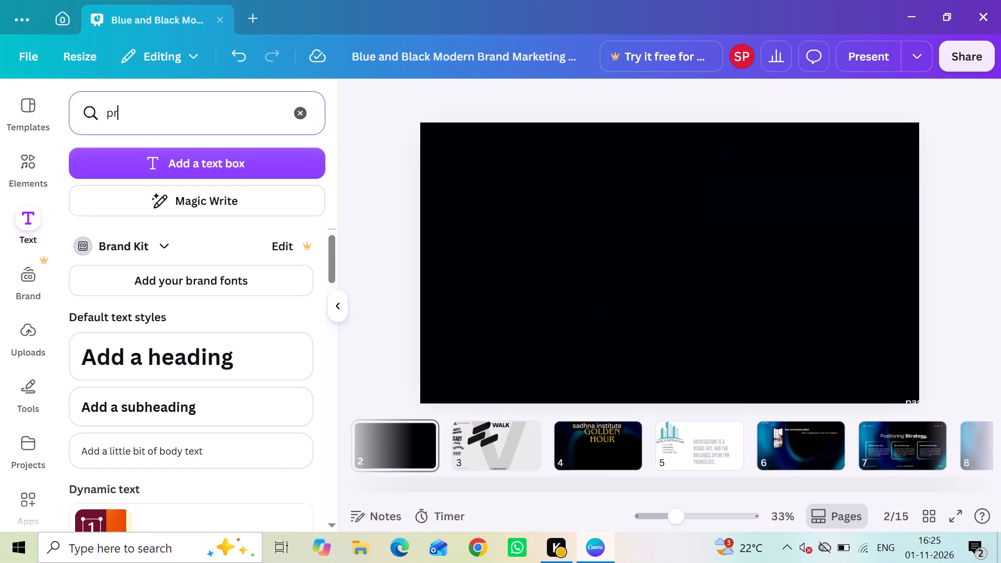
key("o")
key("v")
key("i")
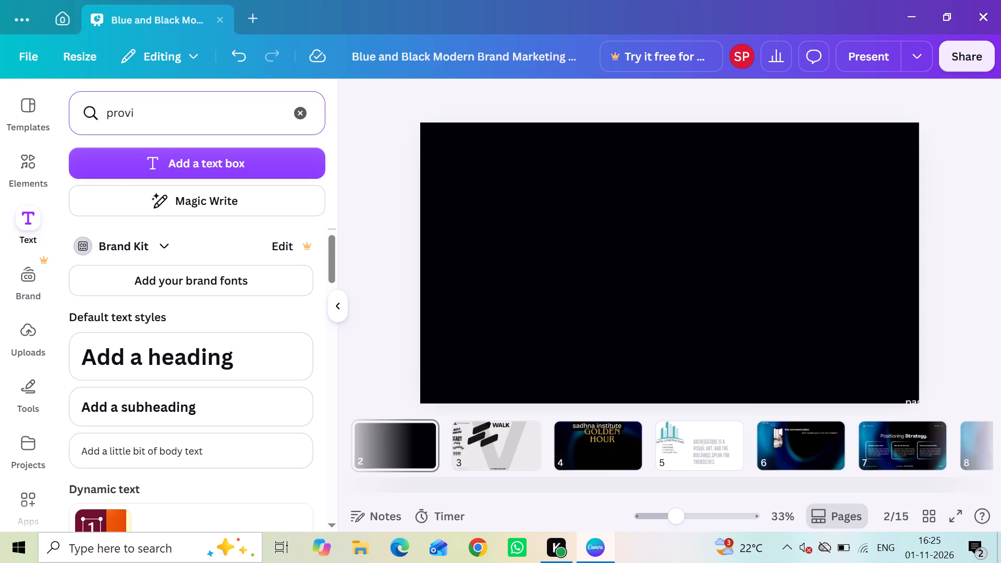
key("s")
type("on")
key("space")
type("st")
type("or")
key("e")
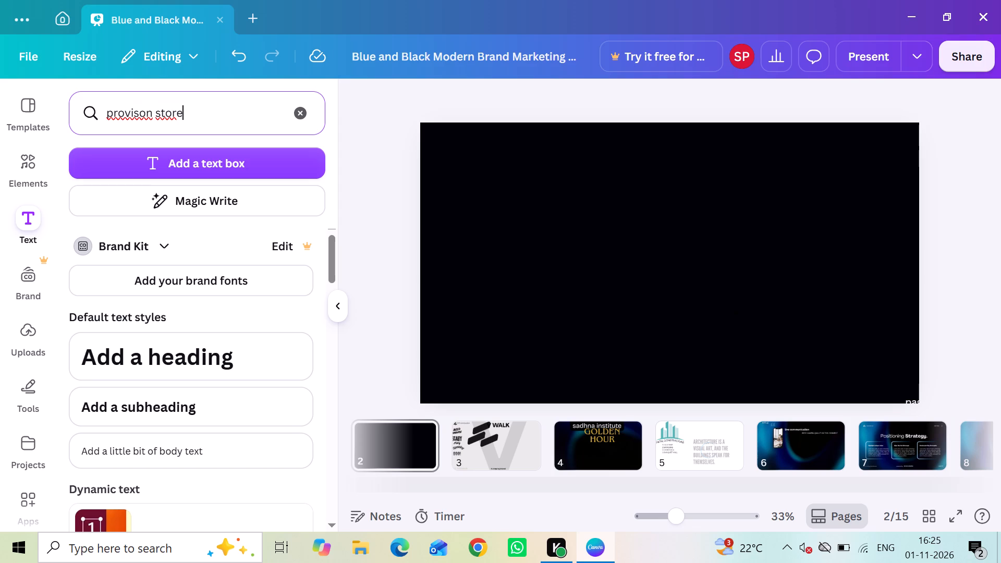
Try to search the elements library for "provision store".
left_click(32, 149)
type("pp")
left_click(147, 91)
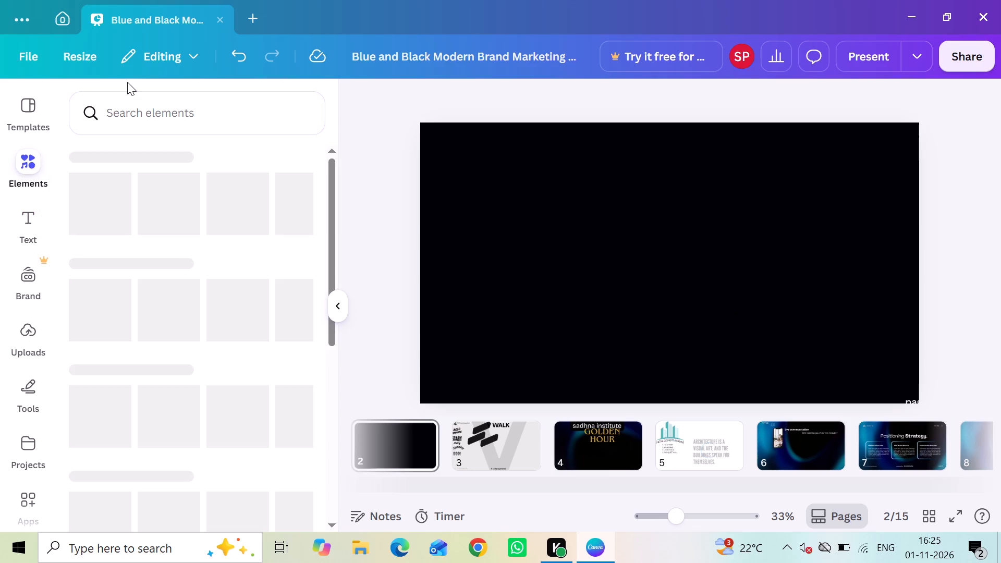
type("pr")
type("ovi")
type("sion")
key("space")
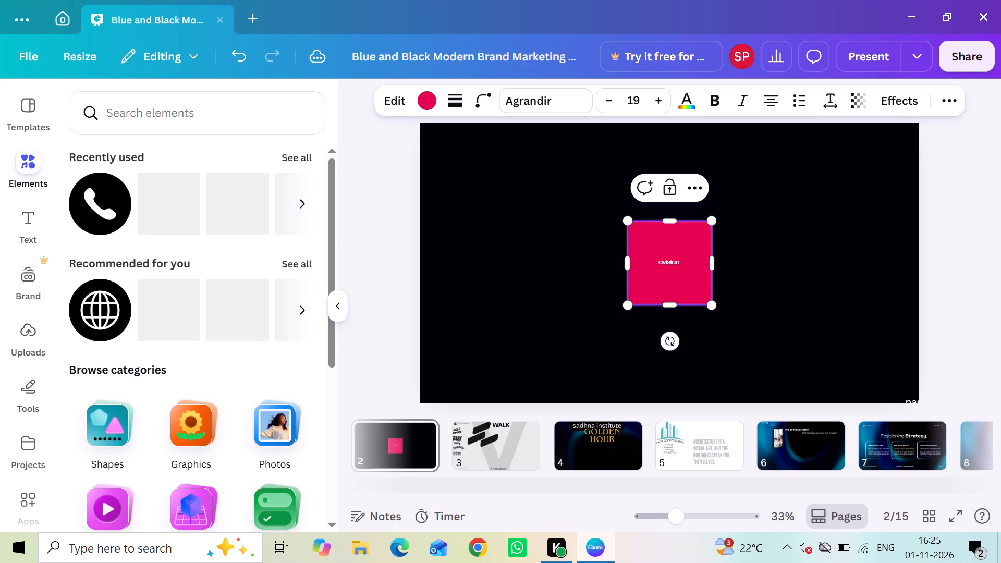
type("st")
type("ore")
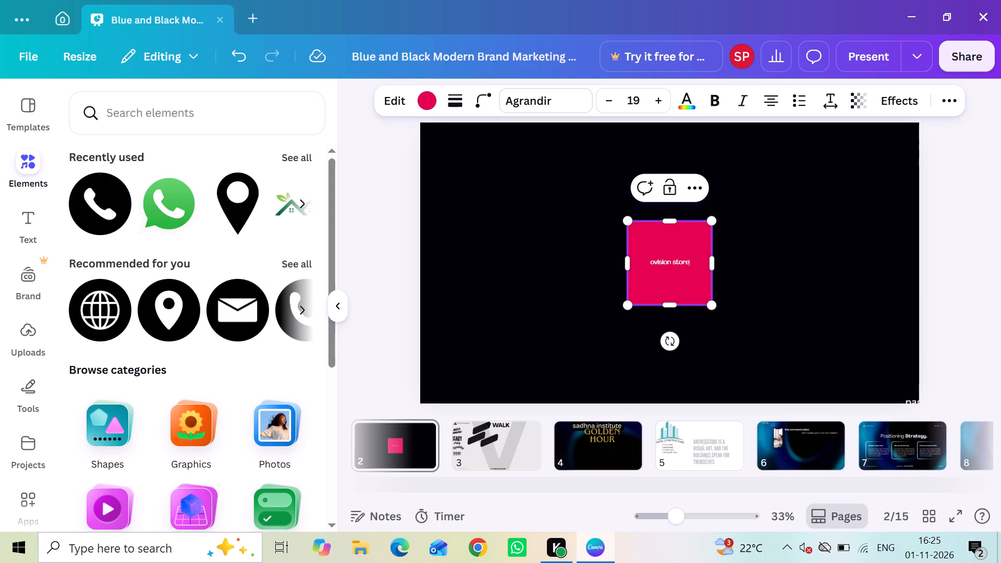
Enter "provisionstore back" as the elements search and run the suggested search "background" instead.
left_click(170, 105)
key("p")
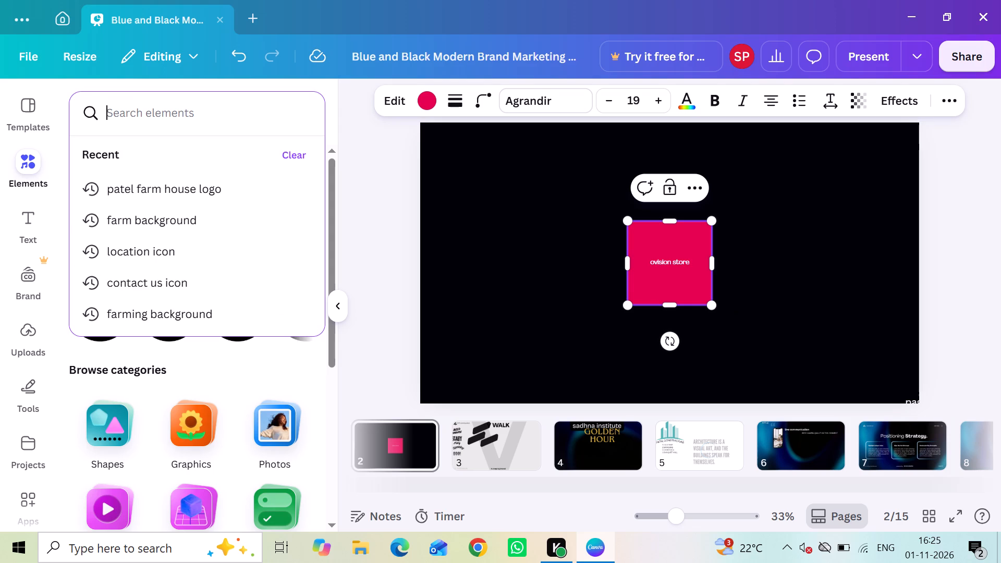
type("ro")
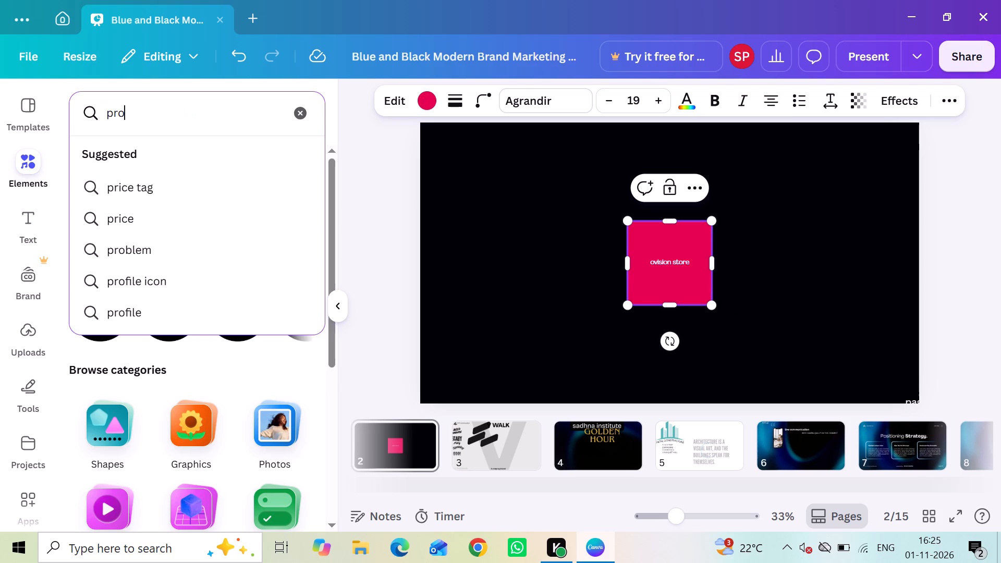
key("v")
type("is")
type("ion")
type("st")
type("ore")
key("space")
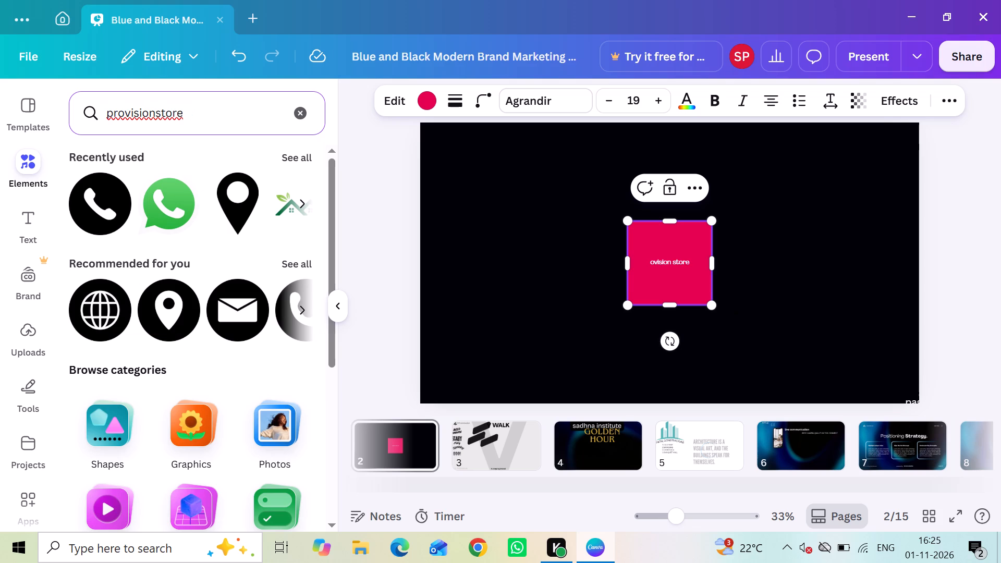
type("bac")
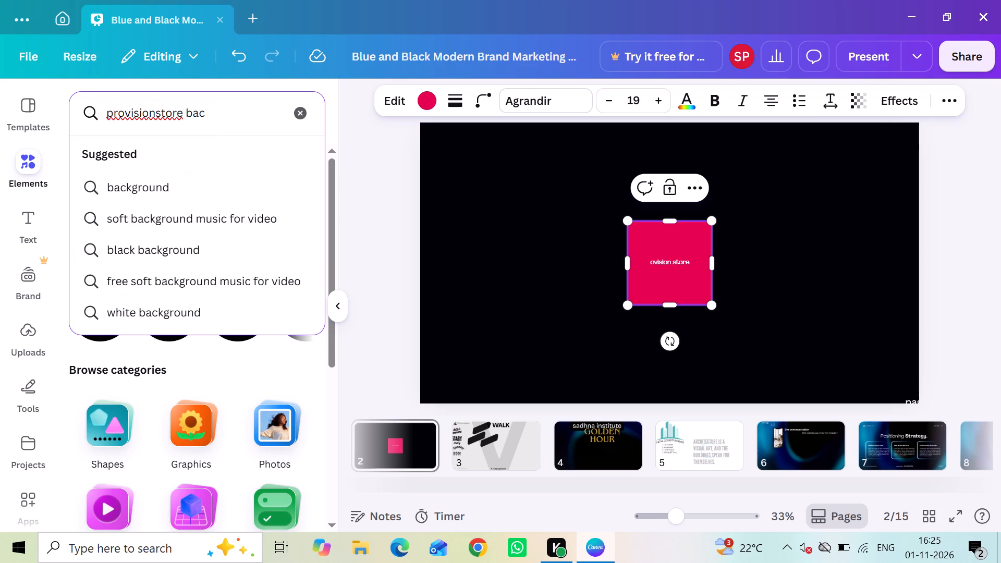
key("k")
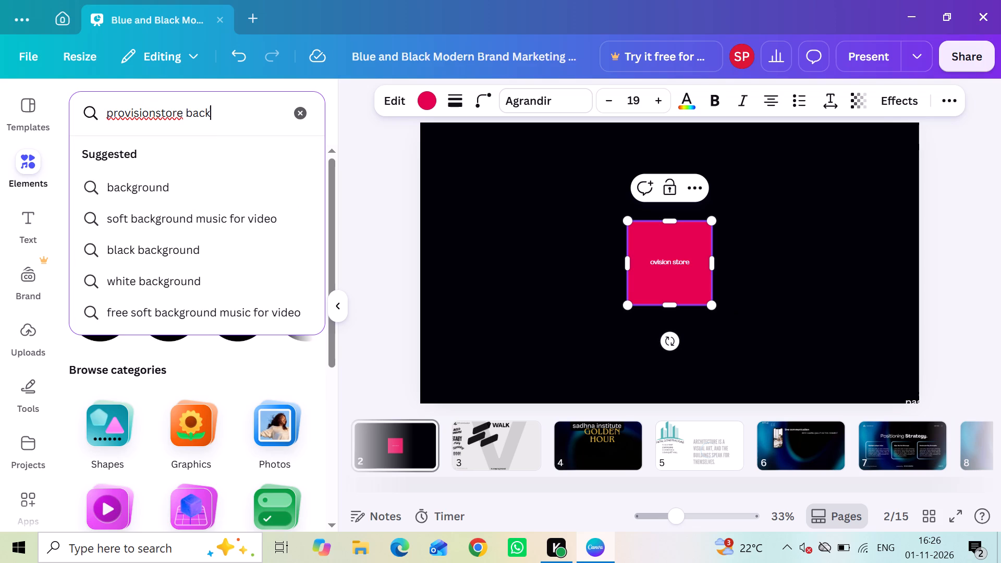
left_click(152, 186)
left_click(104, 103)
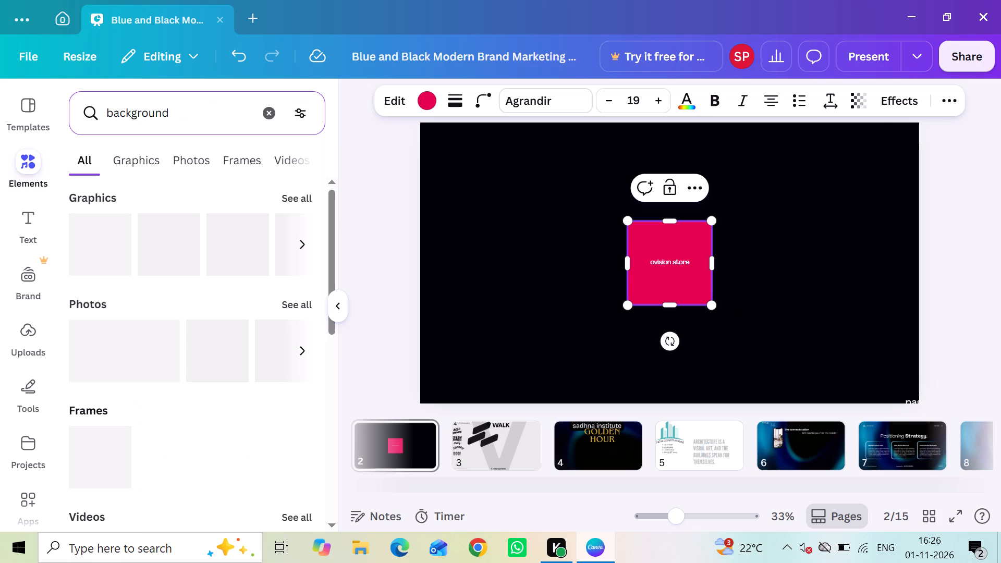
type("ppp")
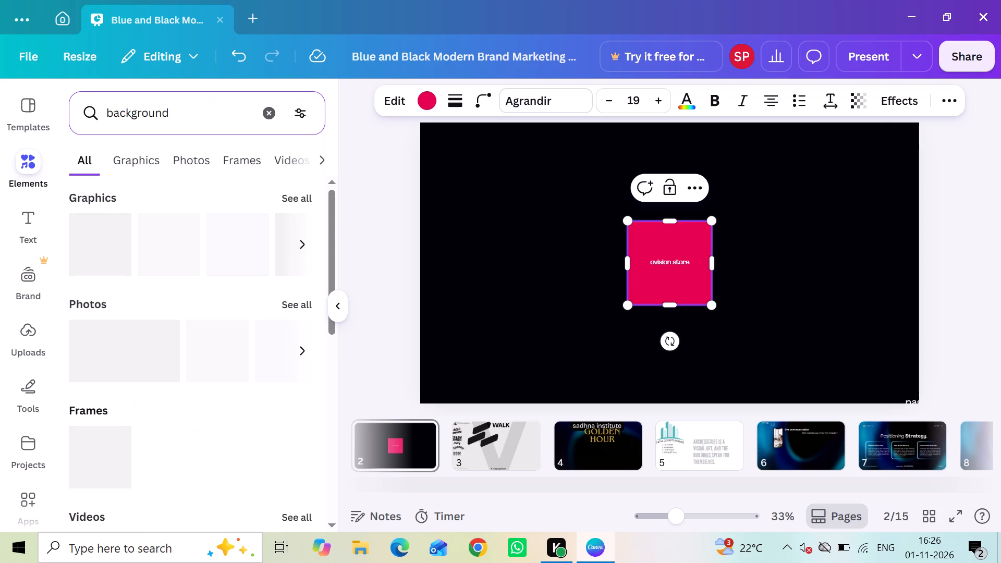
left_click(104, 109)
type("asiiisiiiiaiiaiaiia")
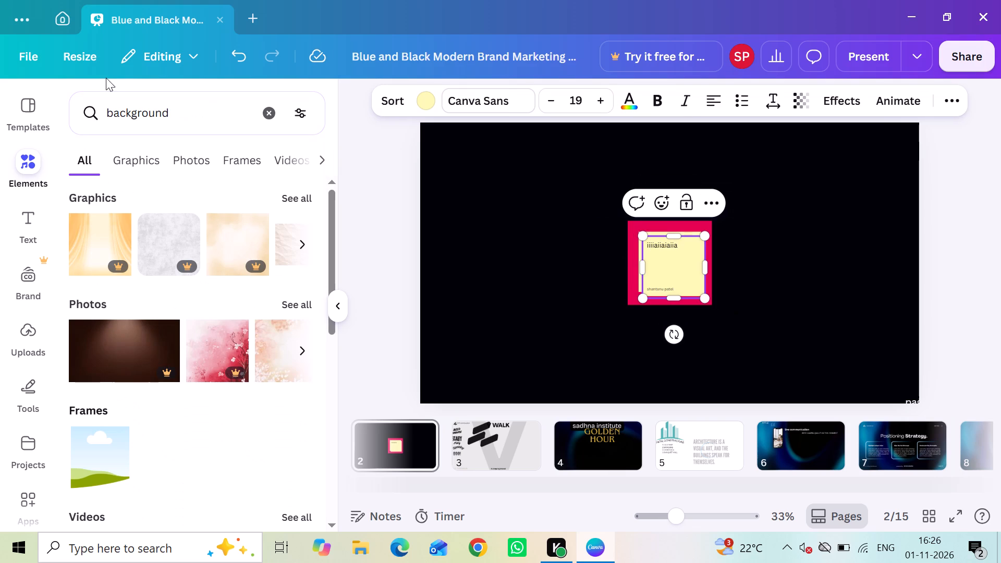
Search the elements library for "provision storebackground".
left_click(111, 114)
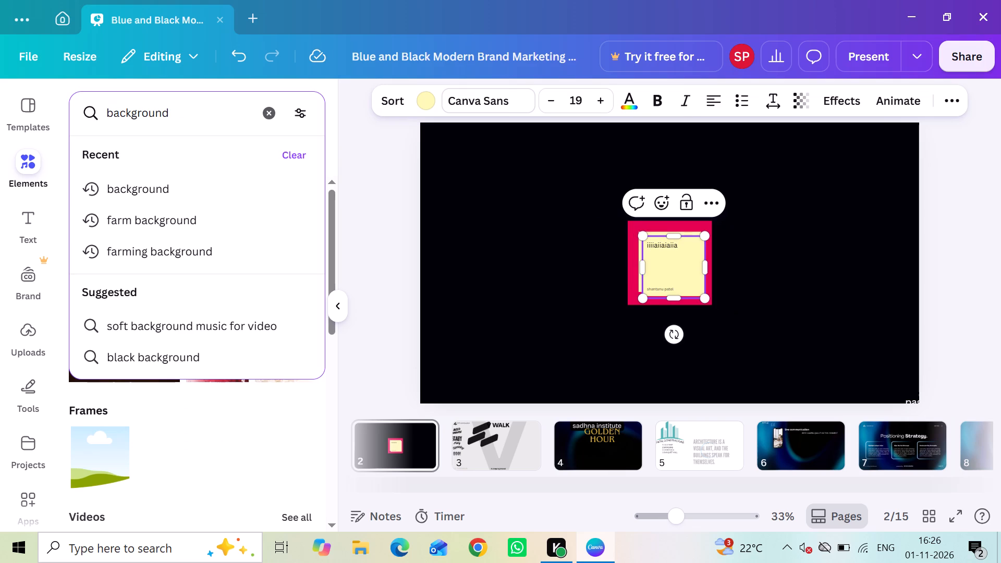
key("Left")
key("space")
type("p")
type("ro")
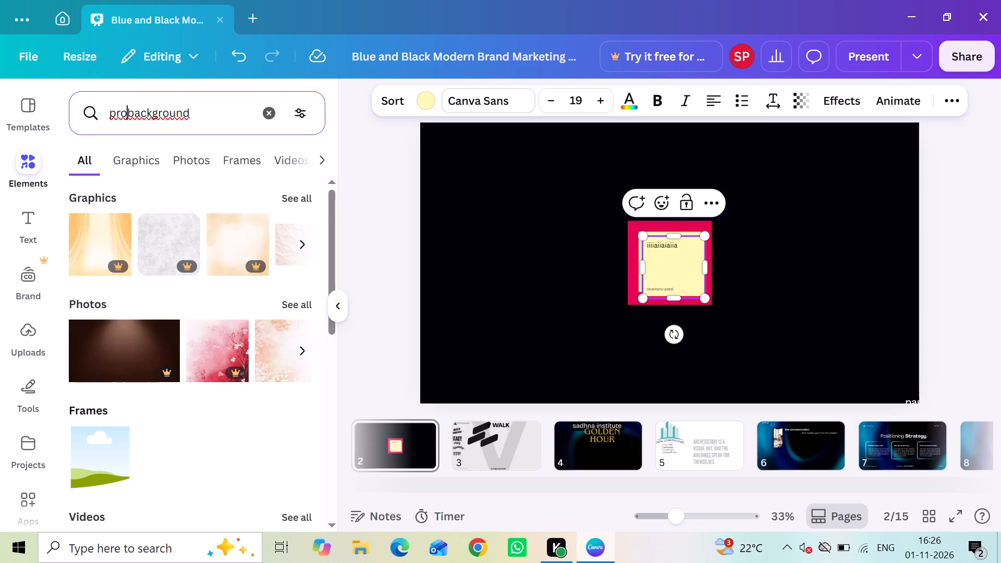
key("v")
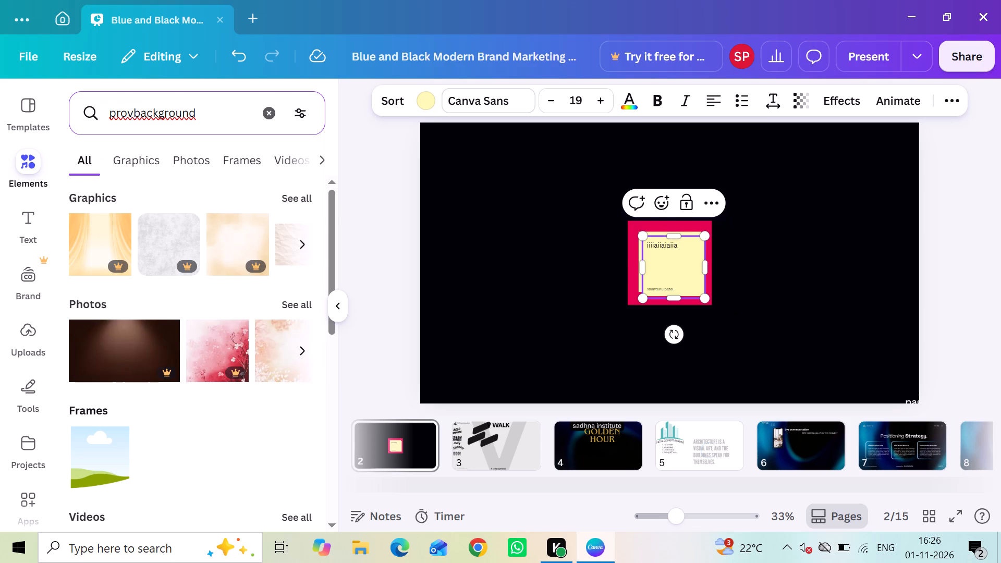
key("i")
key("s")
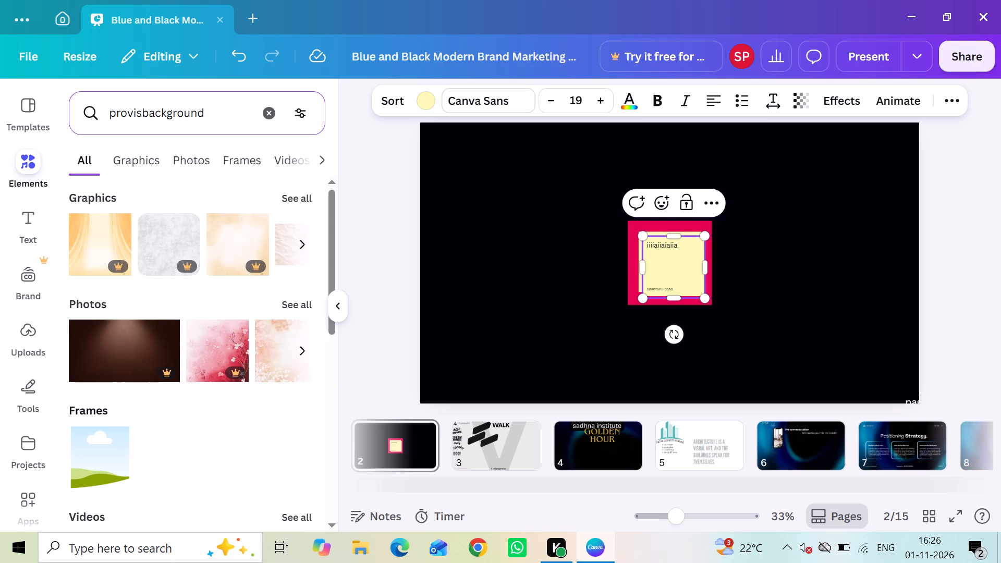
key("i")
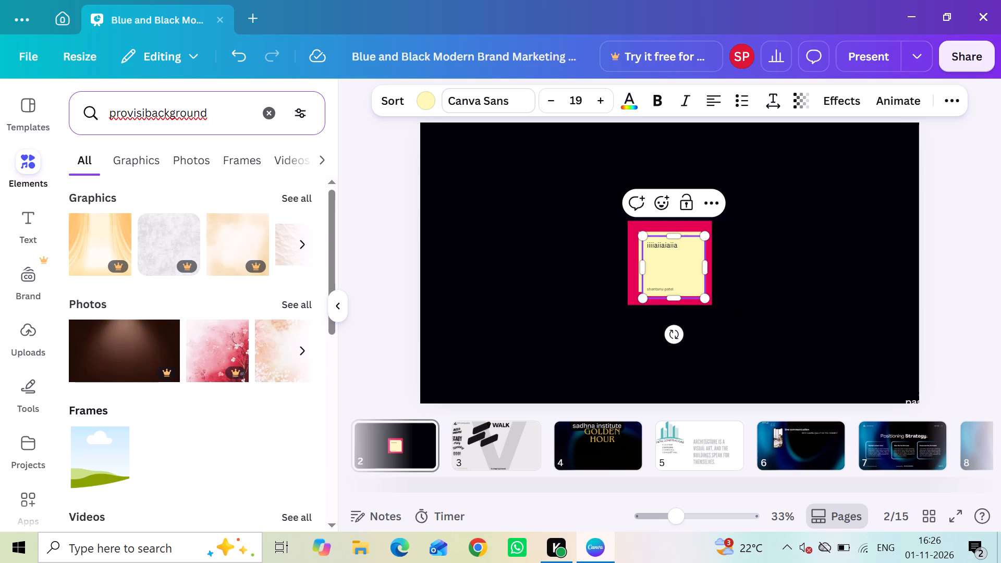
type("on")
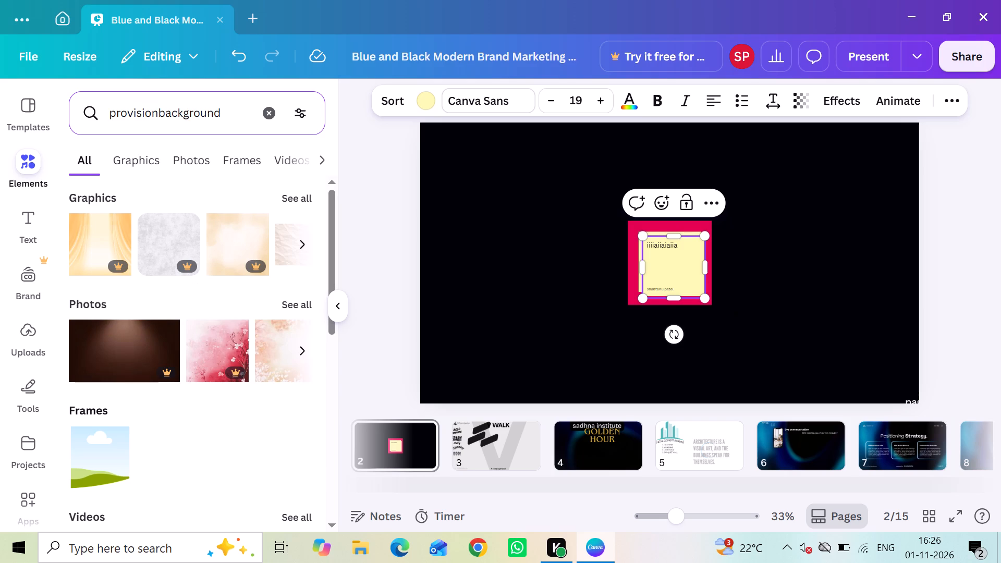
key("space")
type("st")
type("ore")
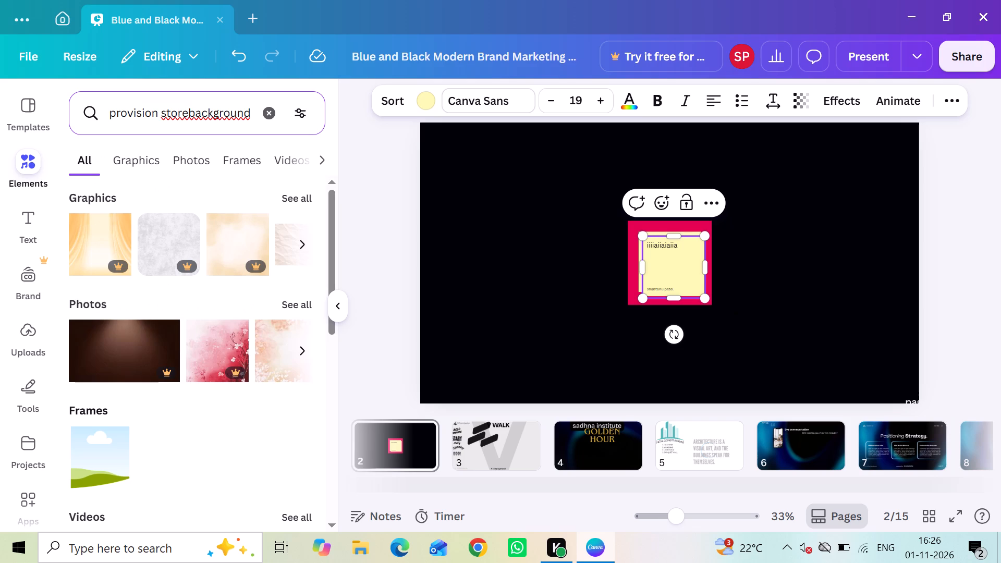
key("Return")
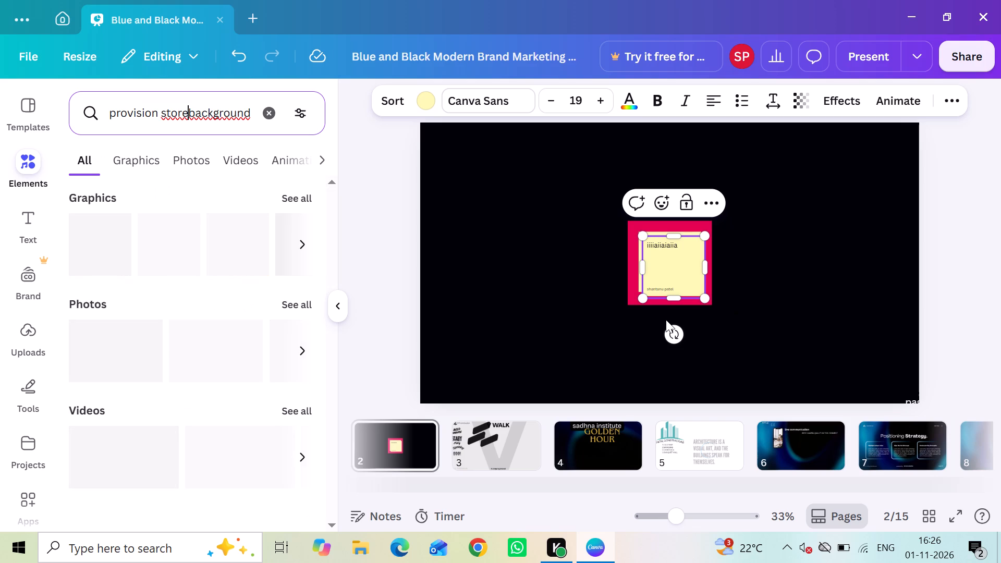
Delete the yellow sticky note with its pink backing from page 2.
left_click_drag(798, 247, 678, 262)
left_click(678, 262)
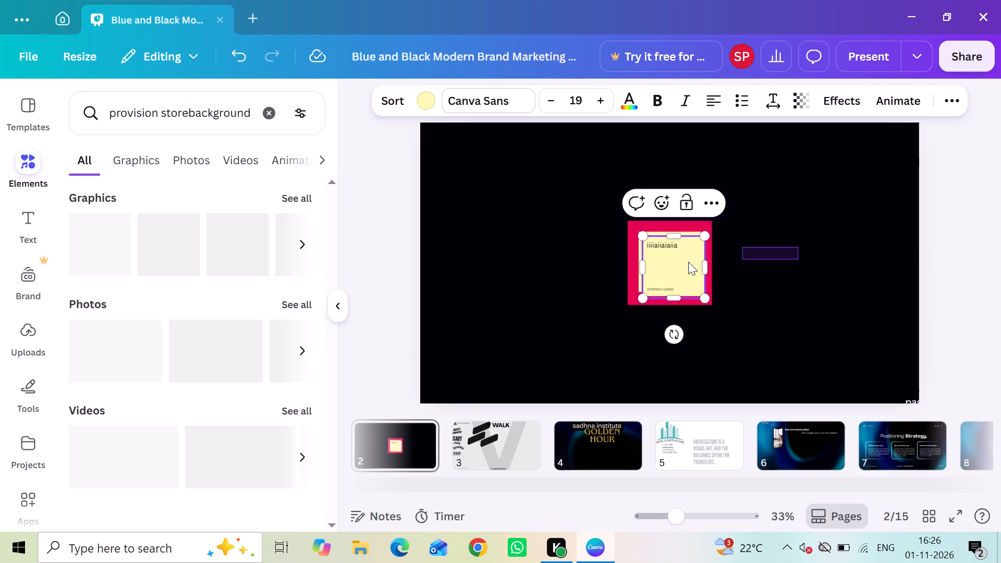
left_click(703, 194)
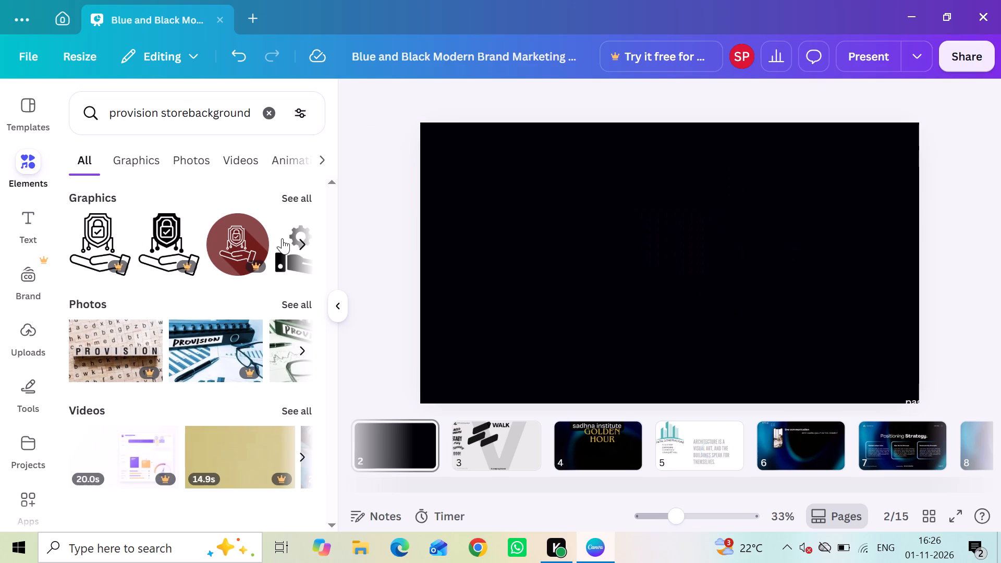
Browse the full graphics results and add the store room illustration with stocked shelves to page 2.
scroll(226, 275, "left", 4)
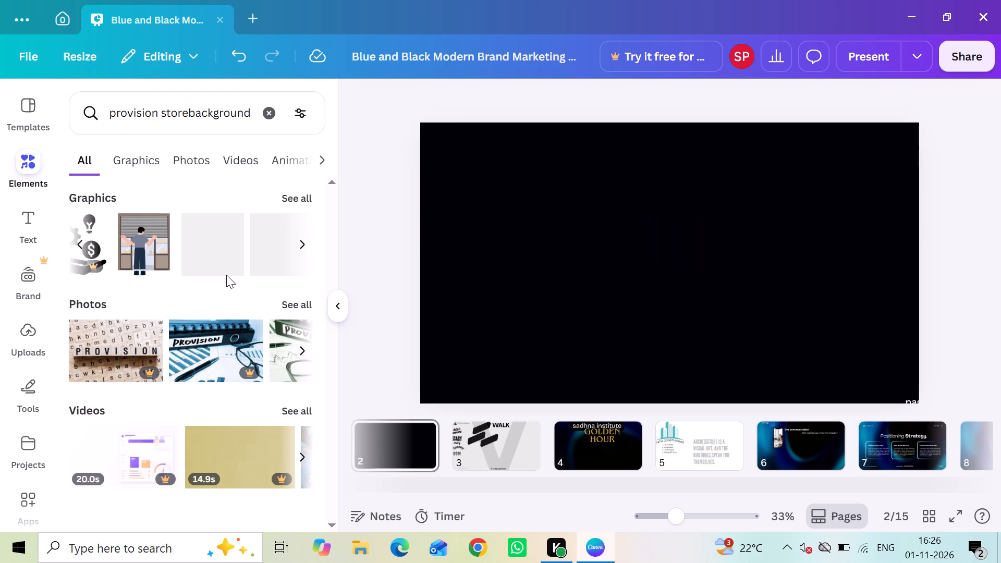
scroll(226, 275, "left", 2)
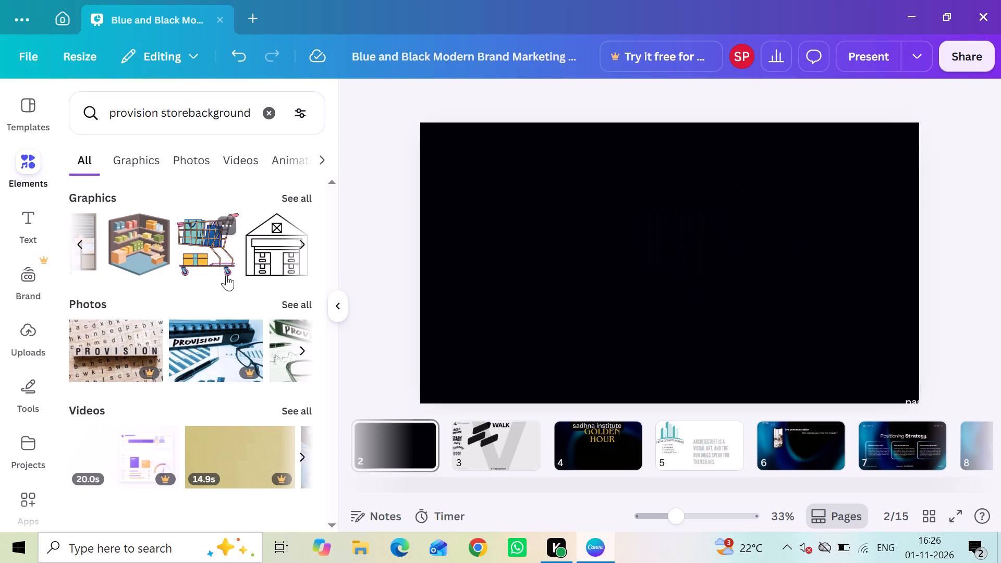
scroll(226, 275, "left", 5)
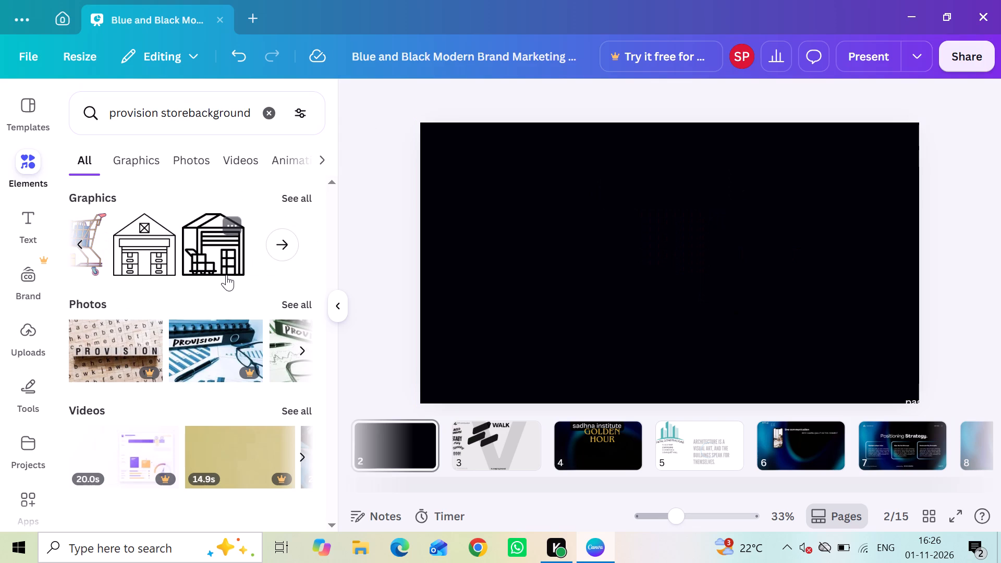
scroll(201, 336, "down", 3)
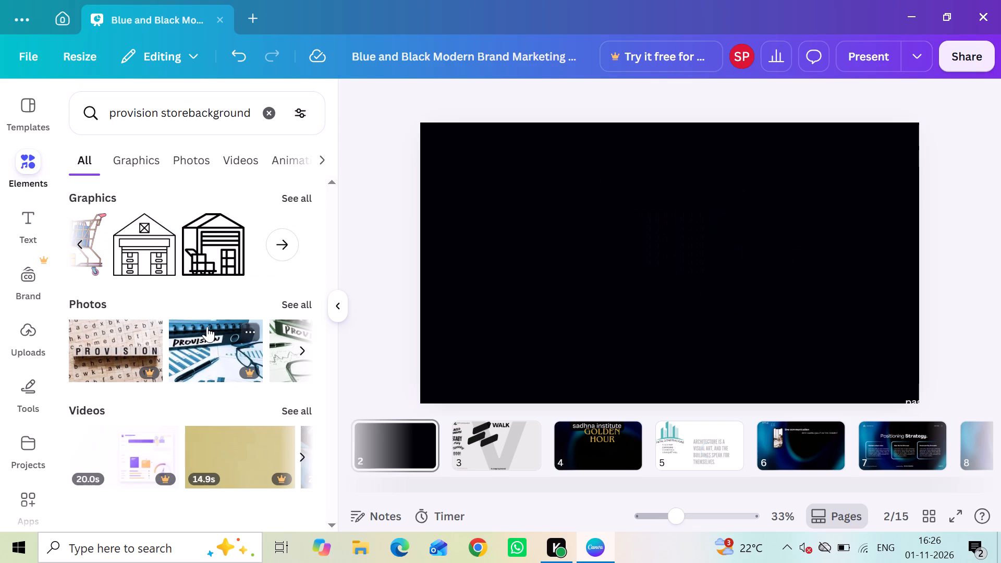
left_click(279, 246)
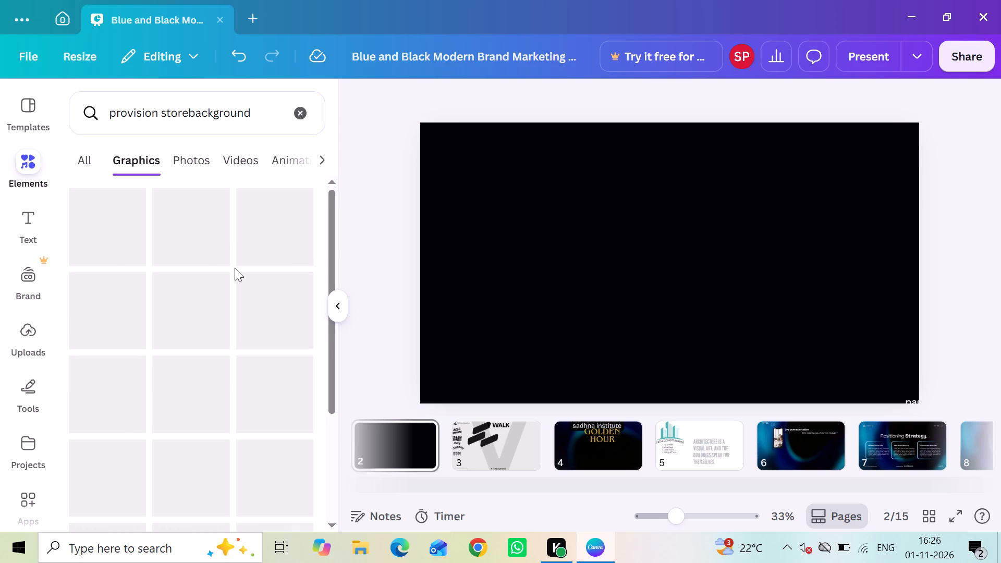
scroll(235, 268, "down", 2)
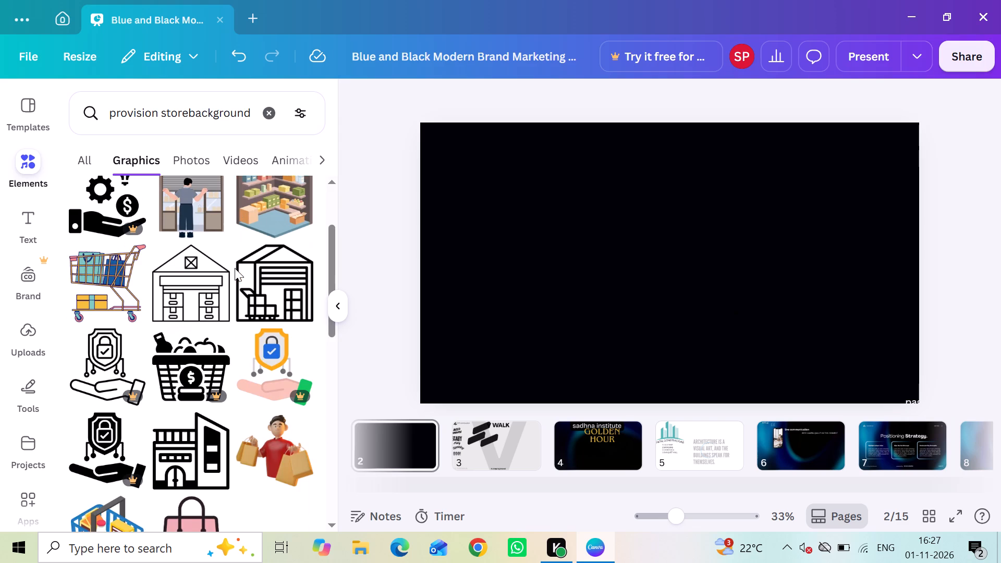
scroll(235, 268, "down", 3)
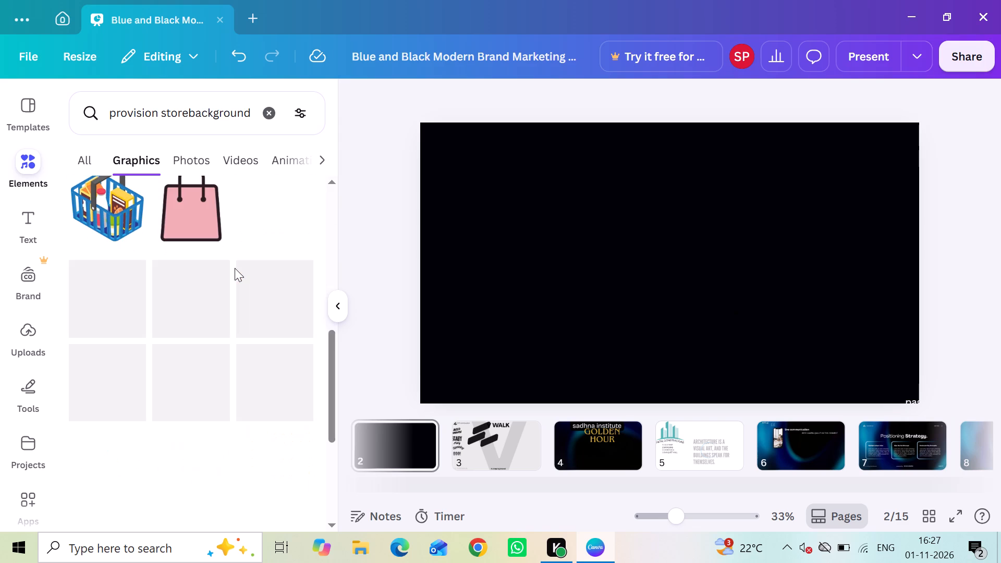
scroll(235, 268, "down", 2)
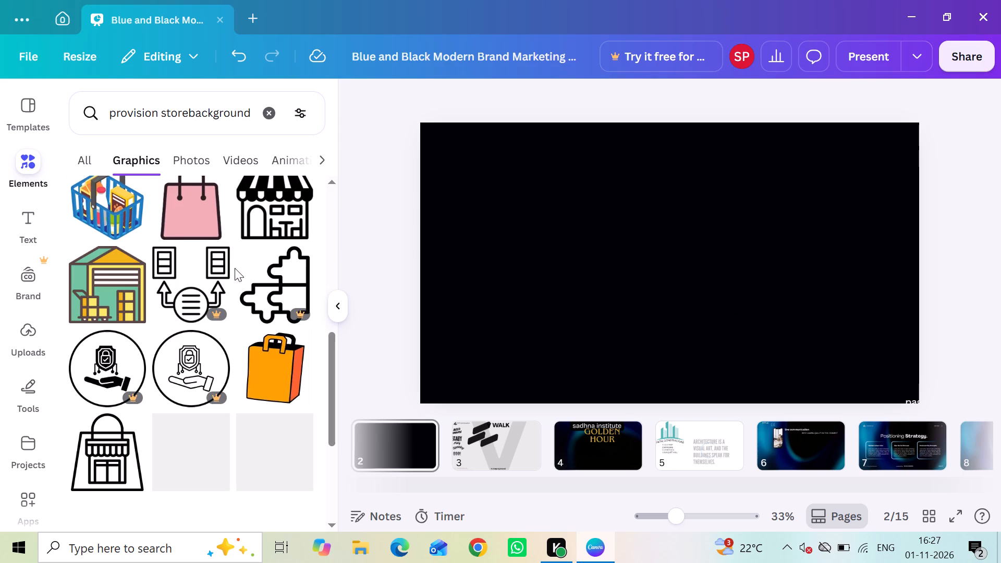
scroll(235, 268, "down", 3)
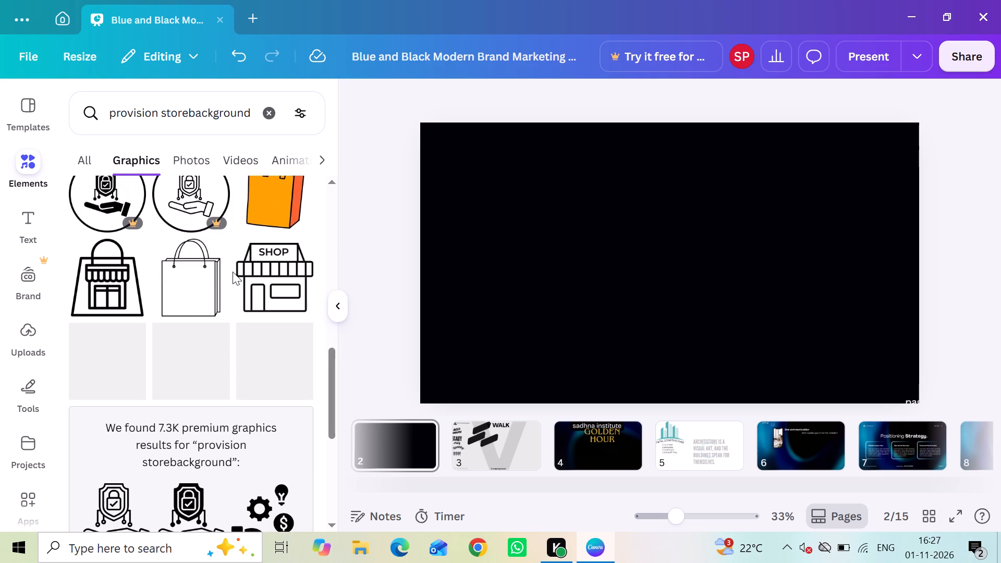
scroll(233, 272, "up", 9)
left_click(253, 310)
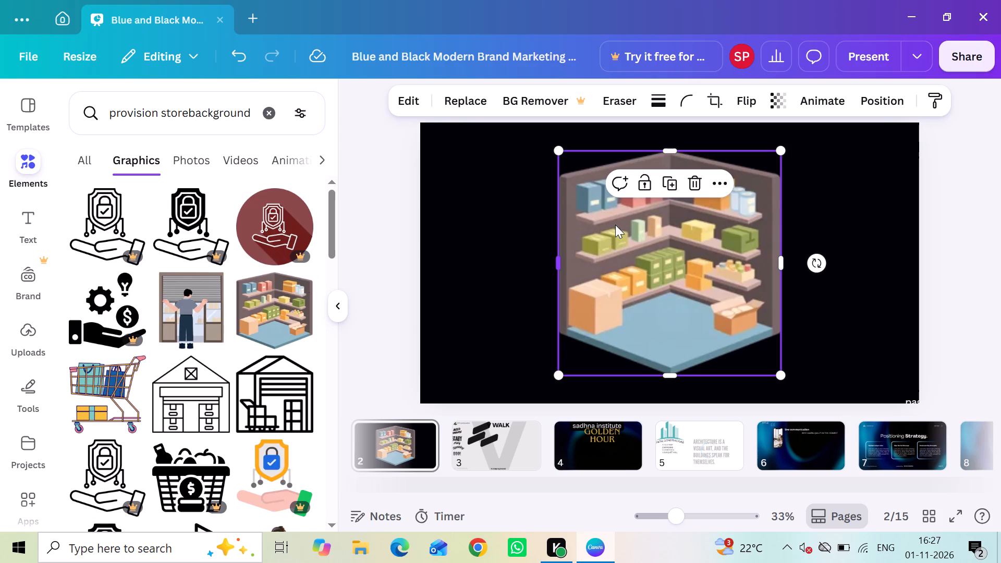
Enlarge the store room illustration from its corners until it spans most of page 2's width.
left_click(780, 154)
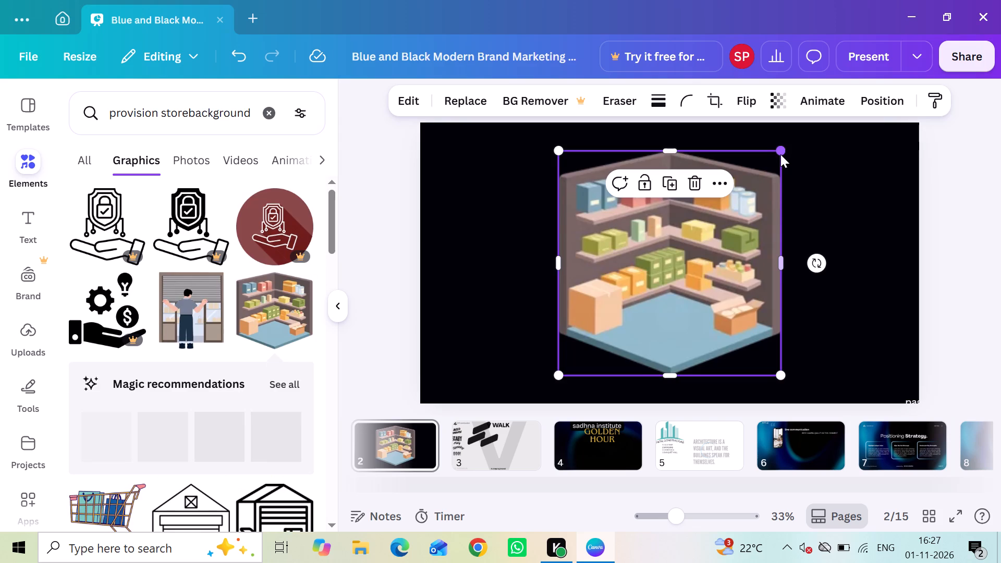
left_click_drag(780, 154, 787, 150)
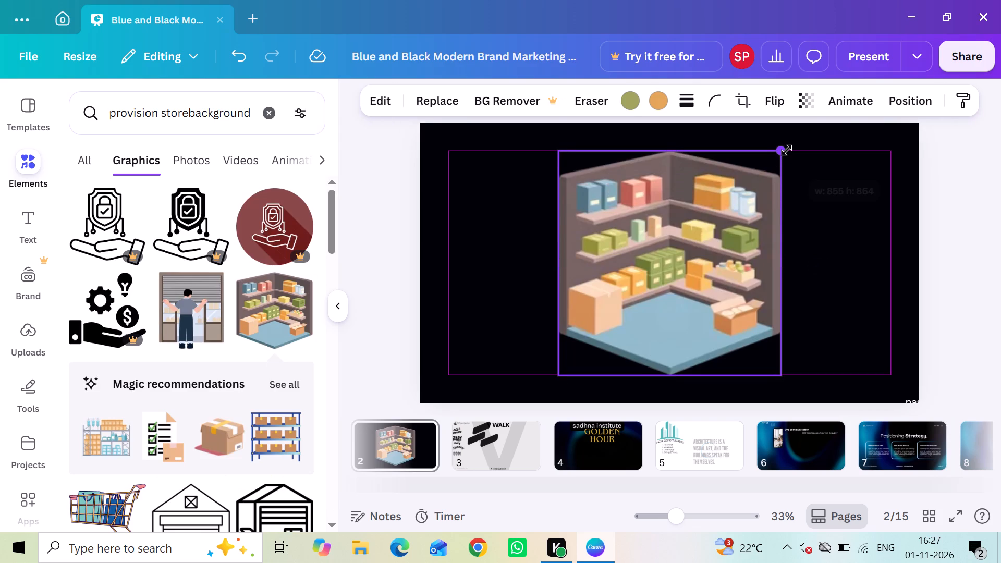
left_click_drag(787, 150, 867, 117)
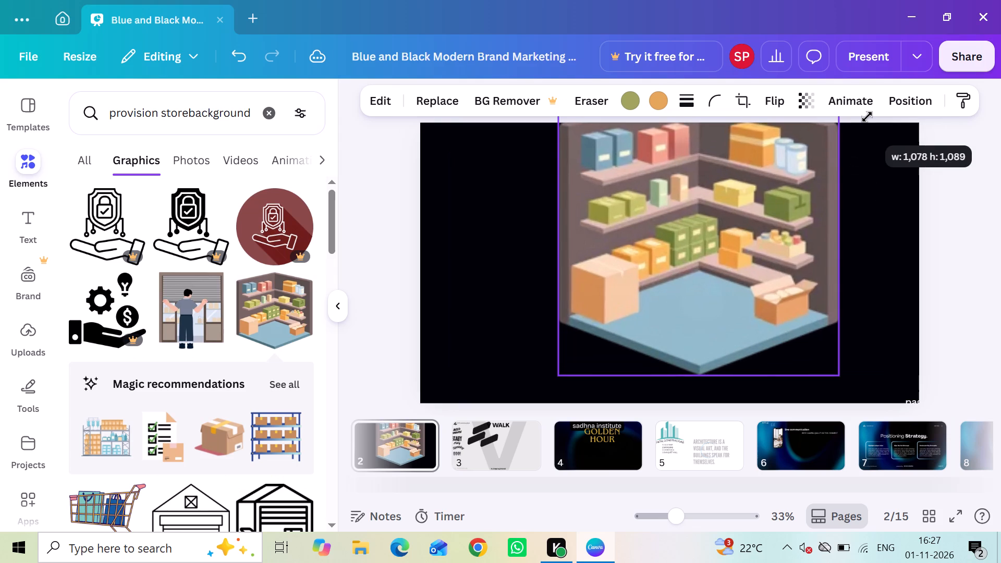
left_click_drag(867, 117, 1000, 115)
left_click(558, 364)
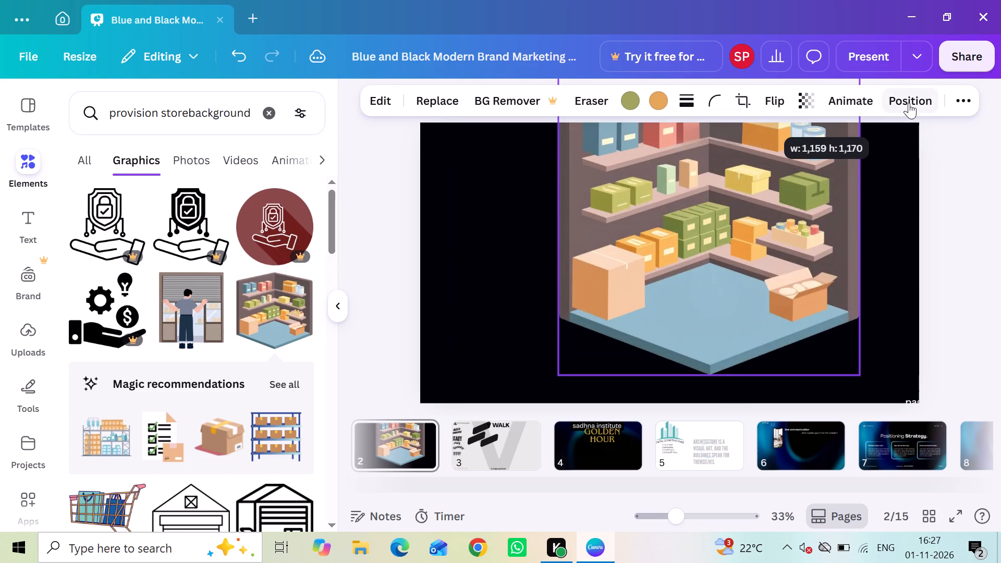
left_click_drag(558, 378, 380, 389)
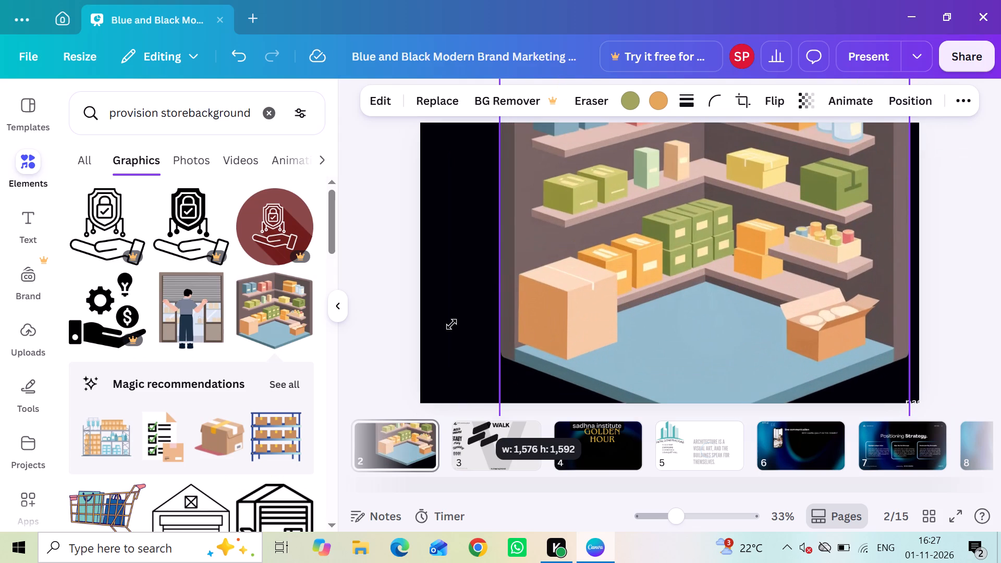
Crop the store room illustration to a 1:1 aspect ratio with automatic rotation.
left_click_drag(494, 281, 498, 274)
double_click(498, 274)
right_click_drag(498, 274, 409, 252)
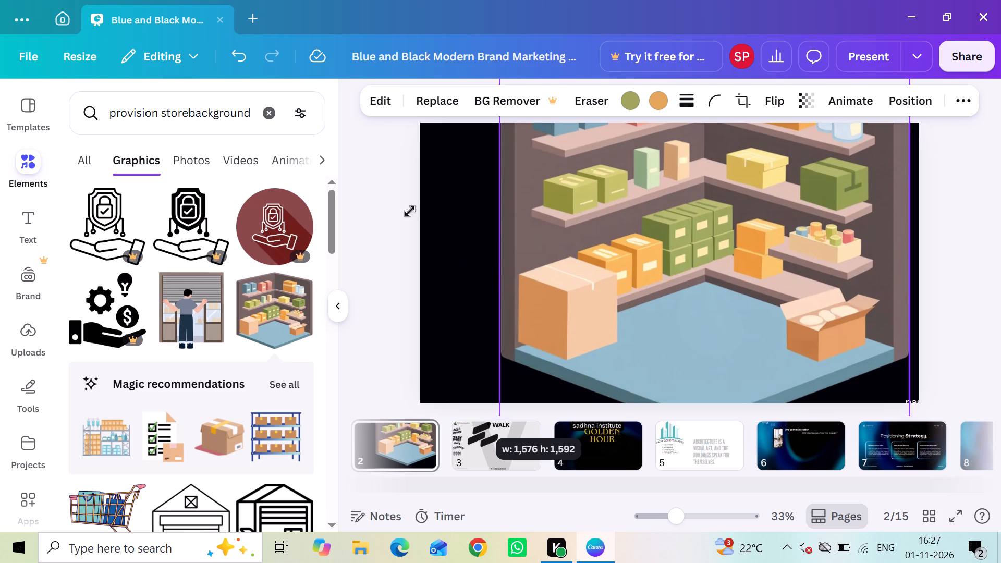
right_click_drag(627, 198, 534, 196)
left_click_drag(534, 196, 529, 196)
left_click(414, 104)
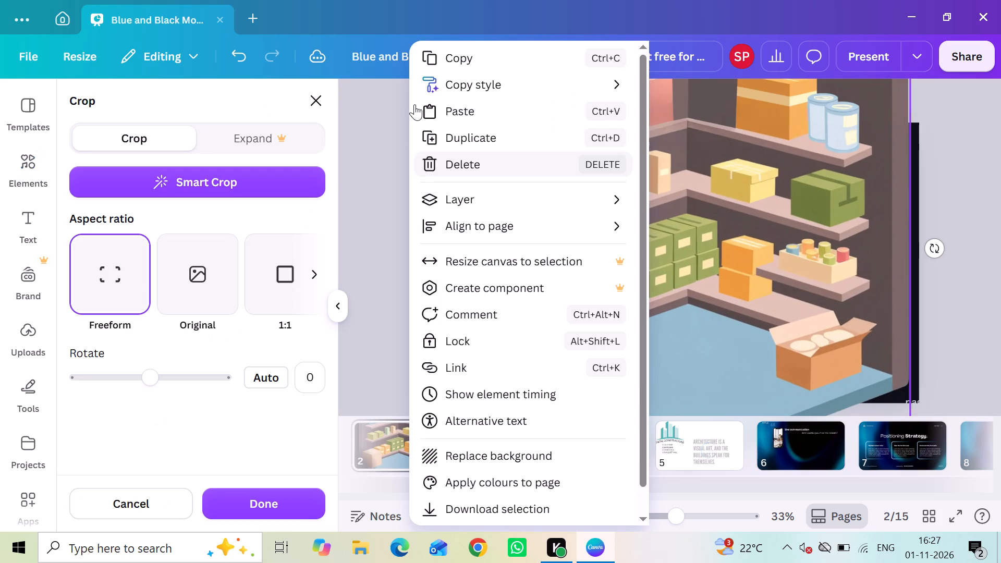
left_click(273, 294)
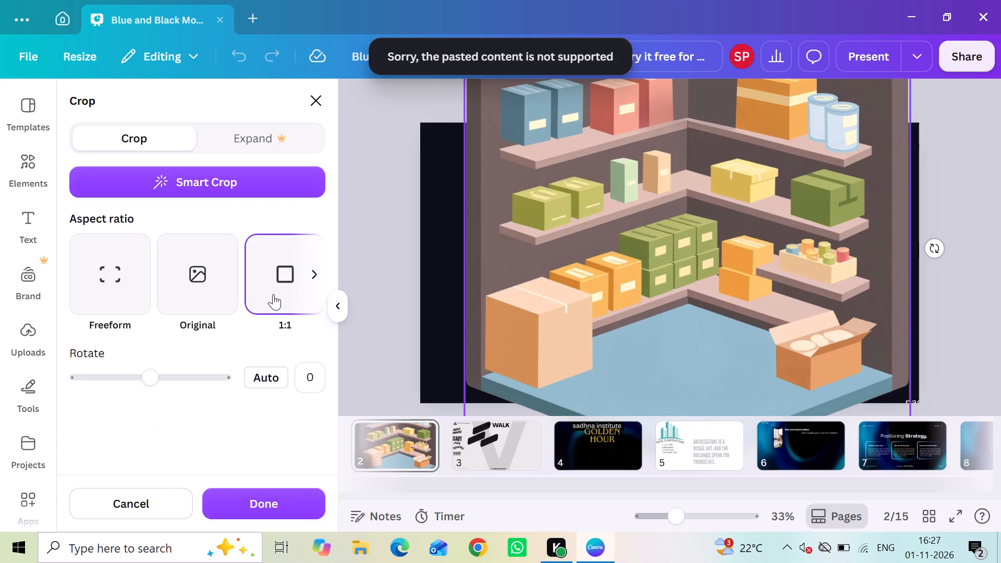
left_click_drag(273, 294, 298, 518)
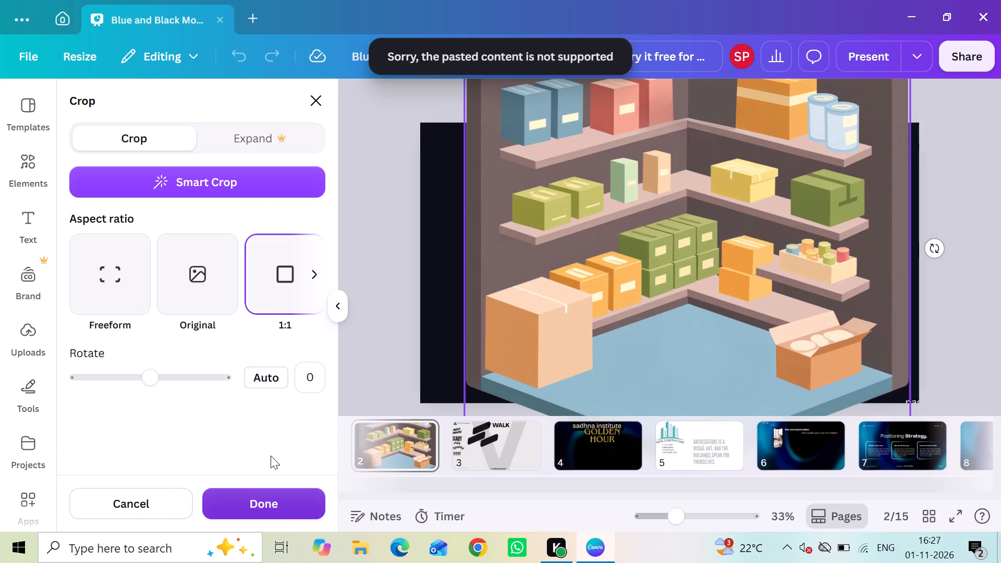
left_click(267, 381)
left_click(288, 514)
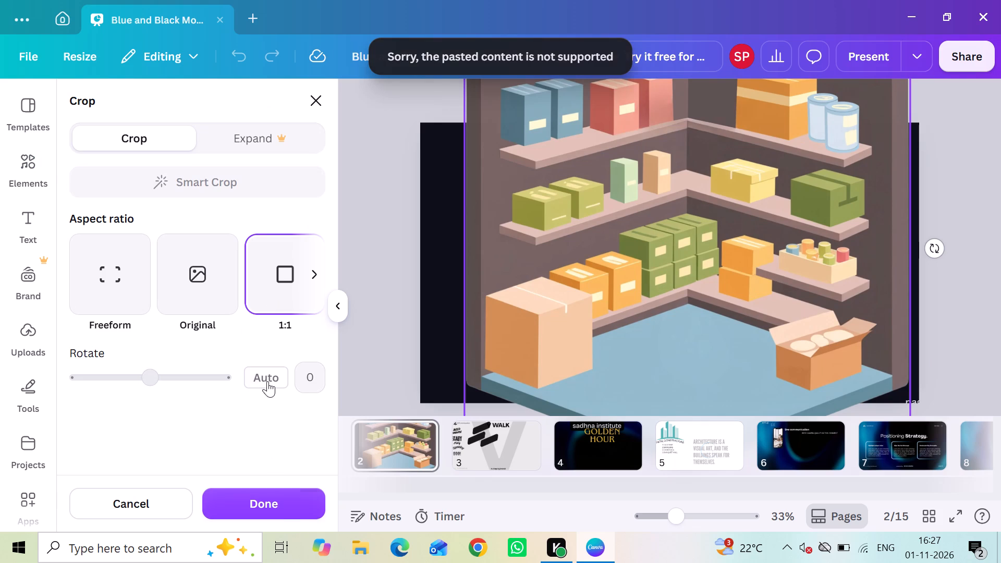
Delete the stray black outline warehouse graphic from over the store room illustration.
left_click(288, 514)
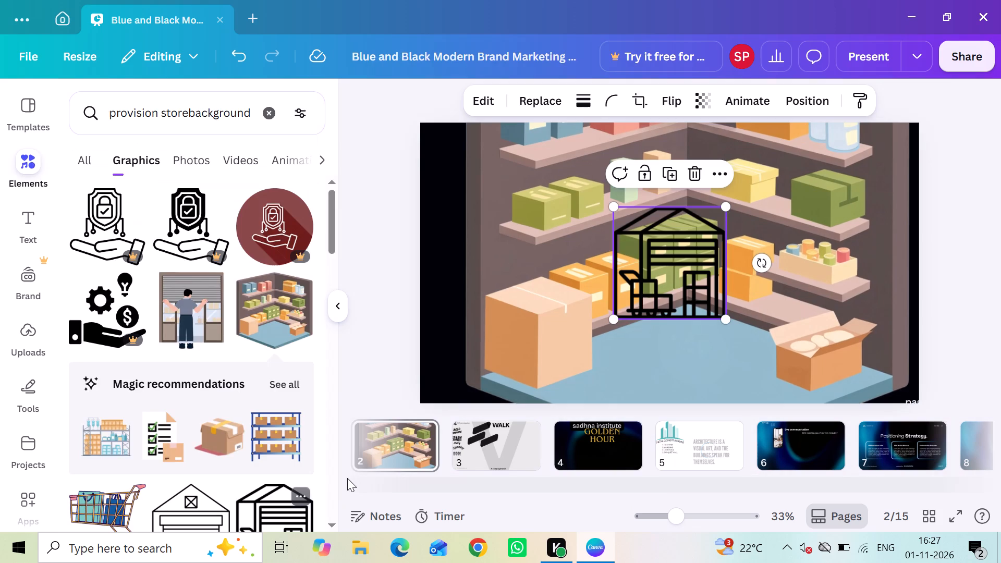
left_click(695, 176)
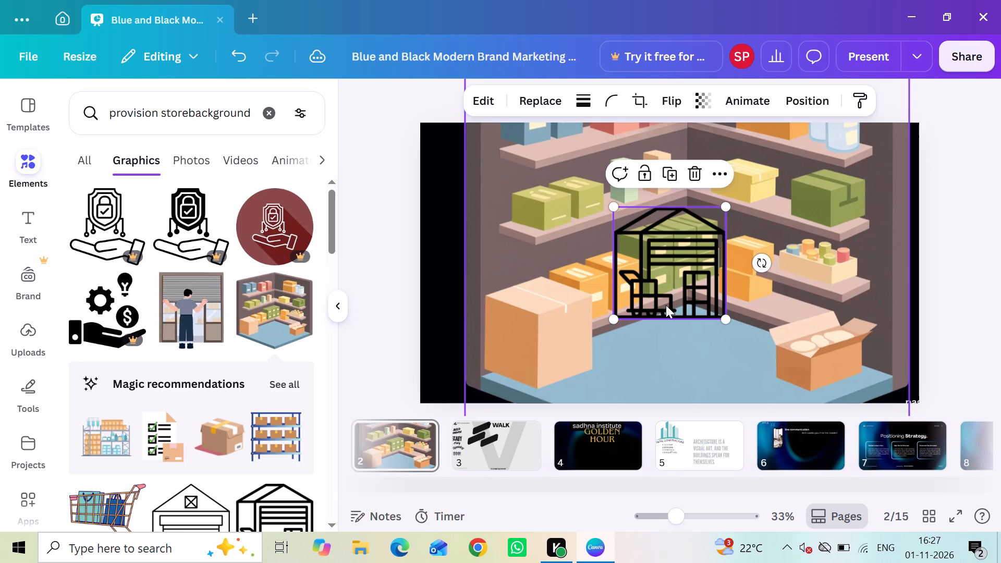
Delete the remaining black outline warehouse graphic from over the store room illustration.
left_click(693, 167)
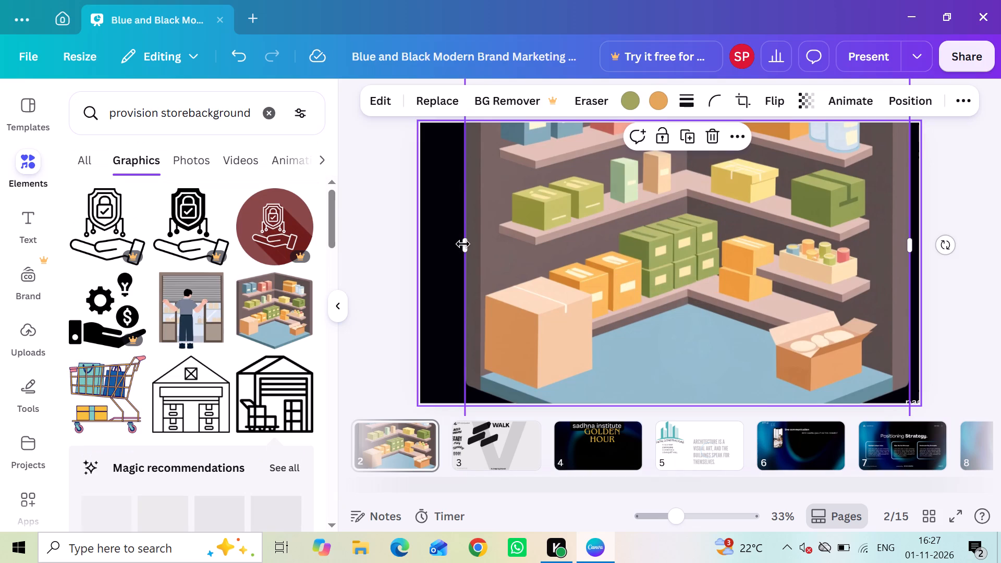
Stretch the store room illustration outward on its left side toward page 2's left edge.
right_click_drag(463, 244, 446, 245)
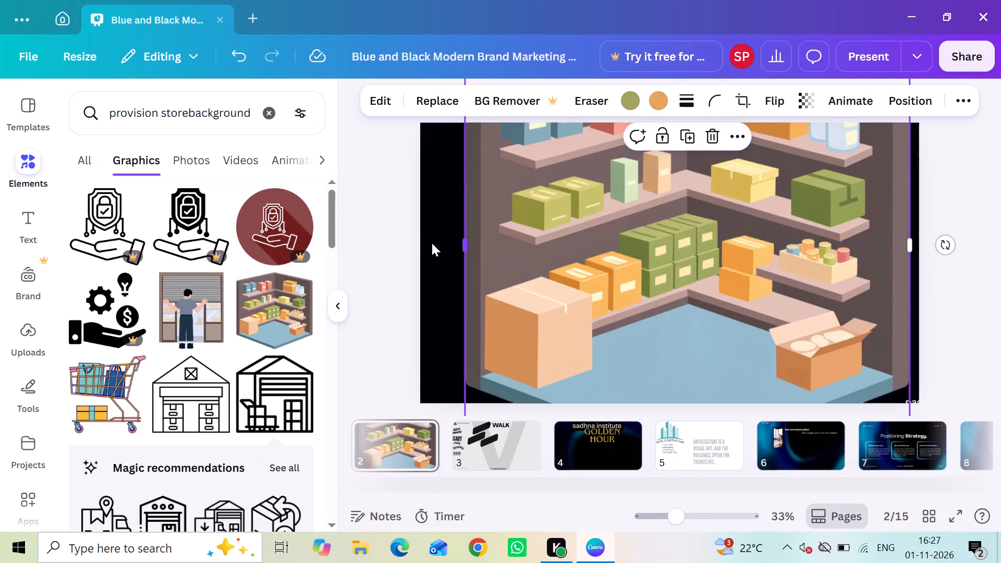
left_click(406, 234)
right_click_drag(465, 243, 419, 229)
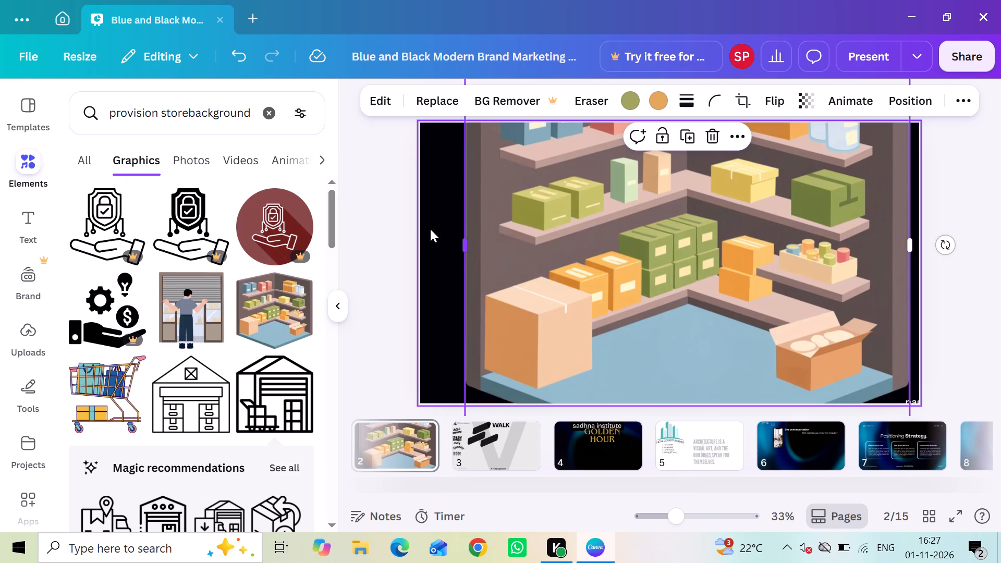
right_click_drag(467, 252, 411, 242)
left_click_drag(466, 243, 461, 205)
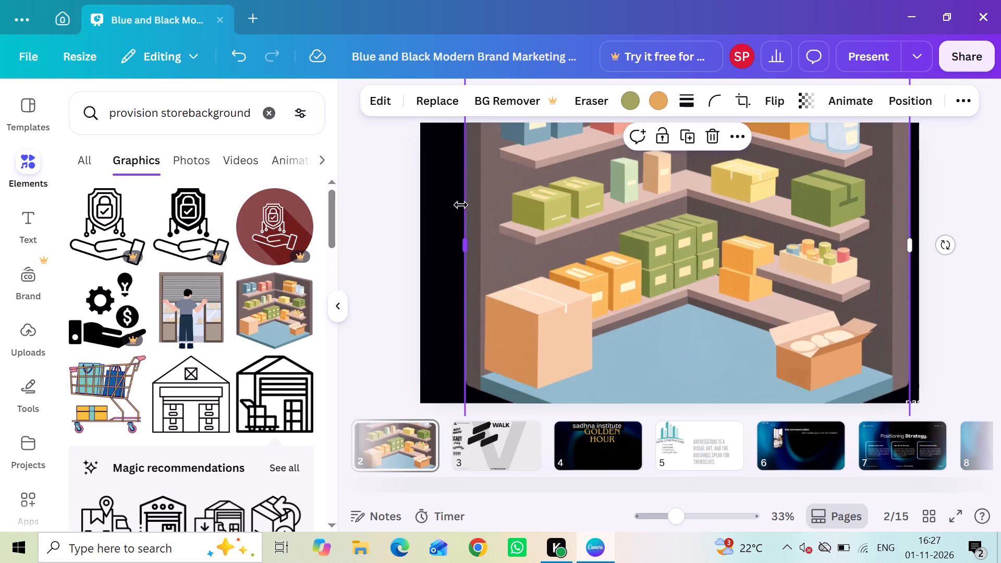
left_click_drag(461, 205, 427, 244)
left_click_drag(417, 241, 392, 239)
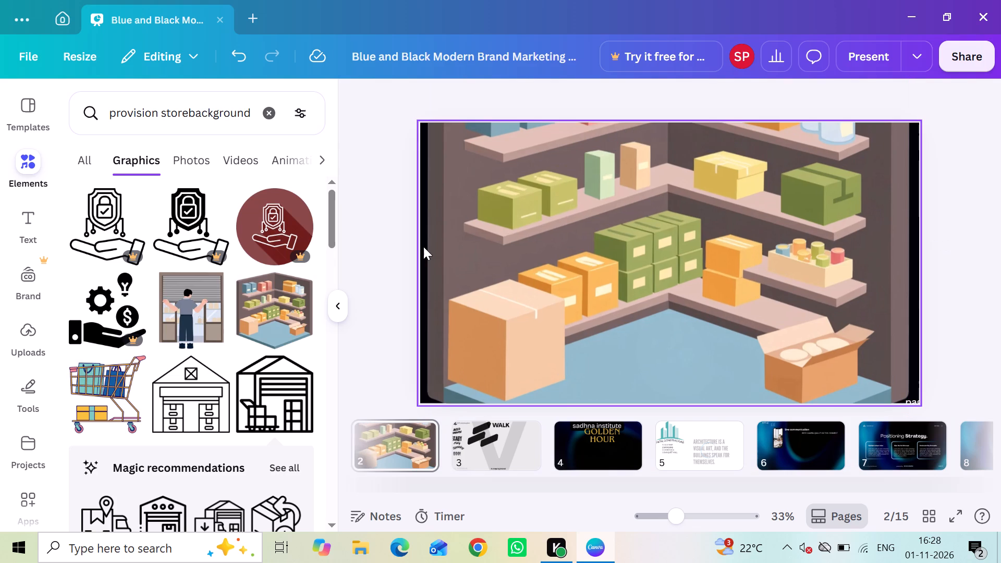
Widen the store room illustration past both side edges of page 2 to cover the black strips.
left_click(423, 247)
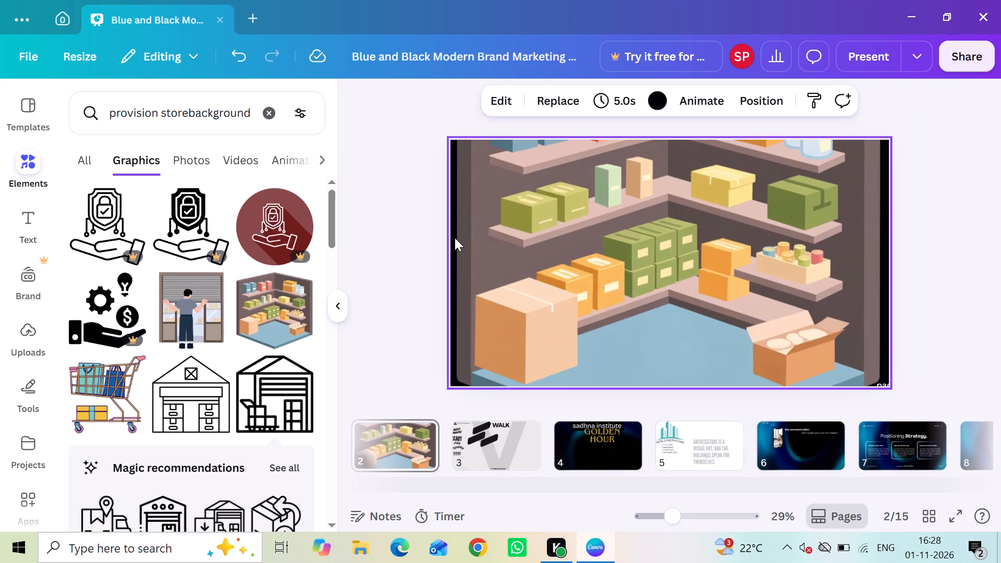
left_click_drag(455, 238, 434, 231)
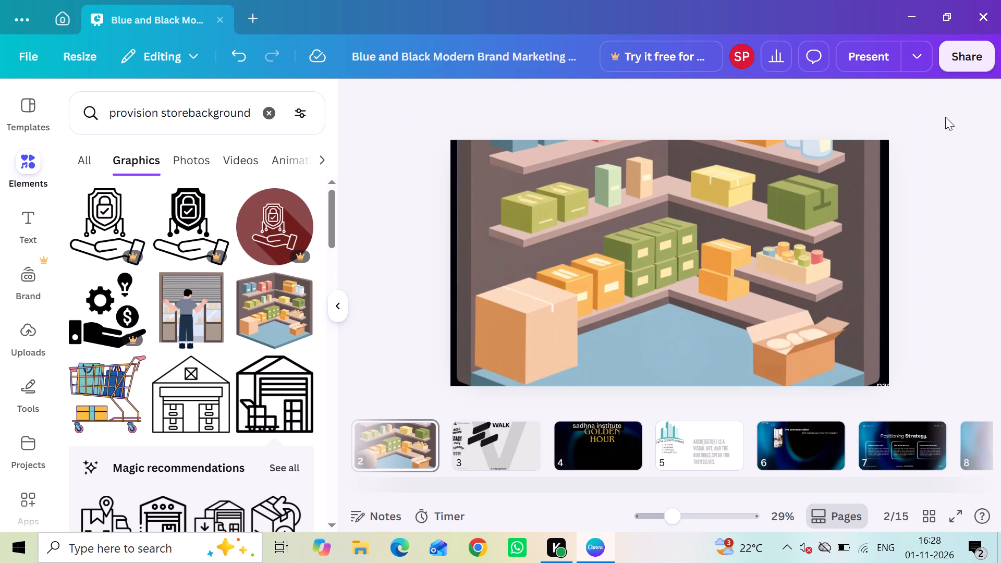
left_click(882, 237)
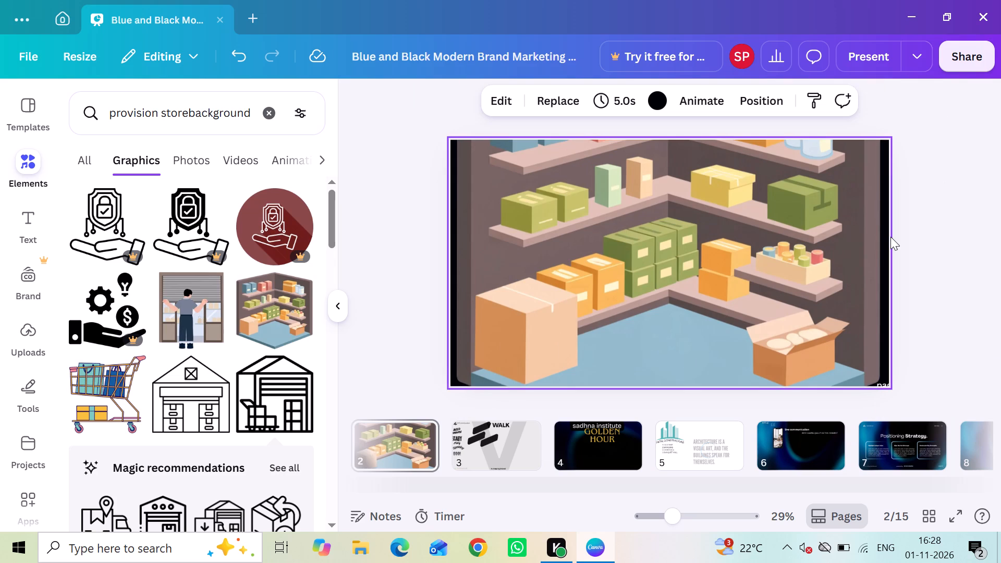
left_click(890, 237)
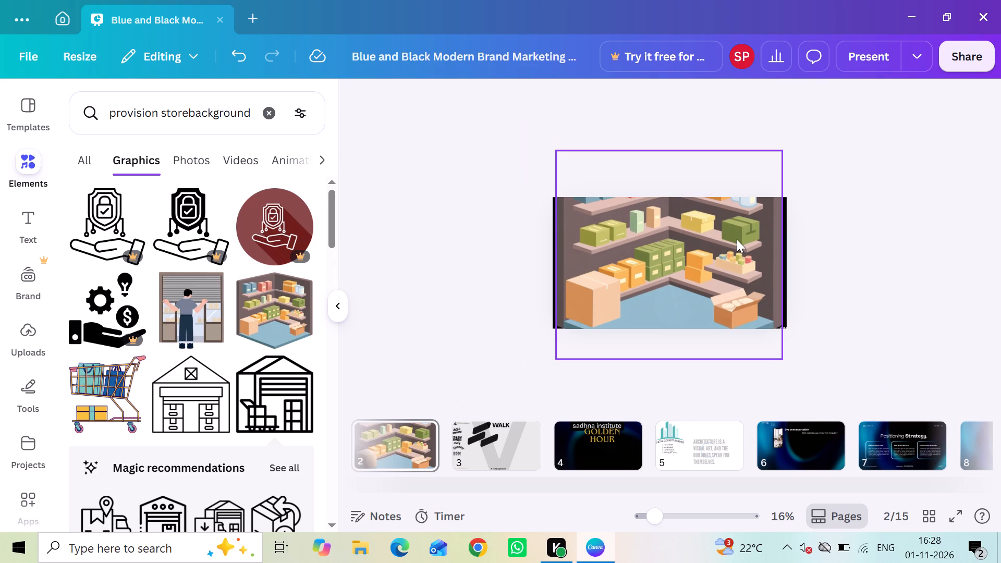
left_click(767, 257)
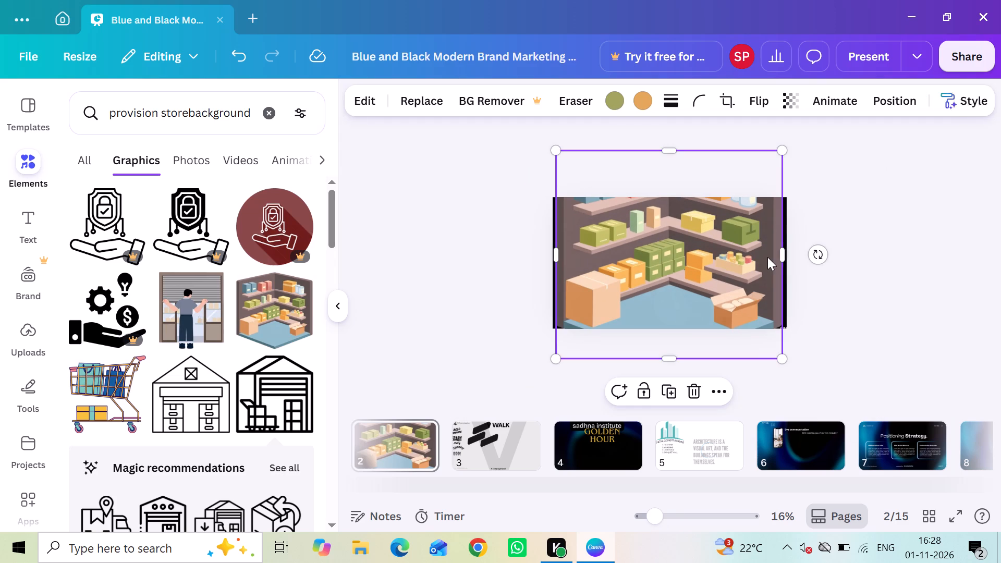
left_click_drag(783, 253, 799, 263)
left_click_drag(555, 258, 536, 258)
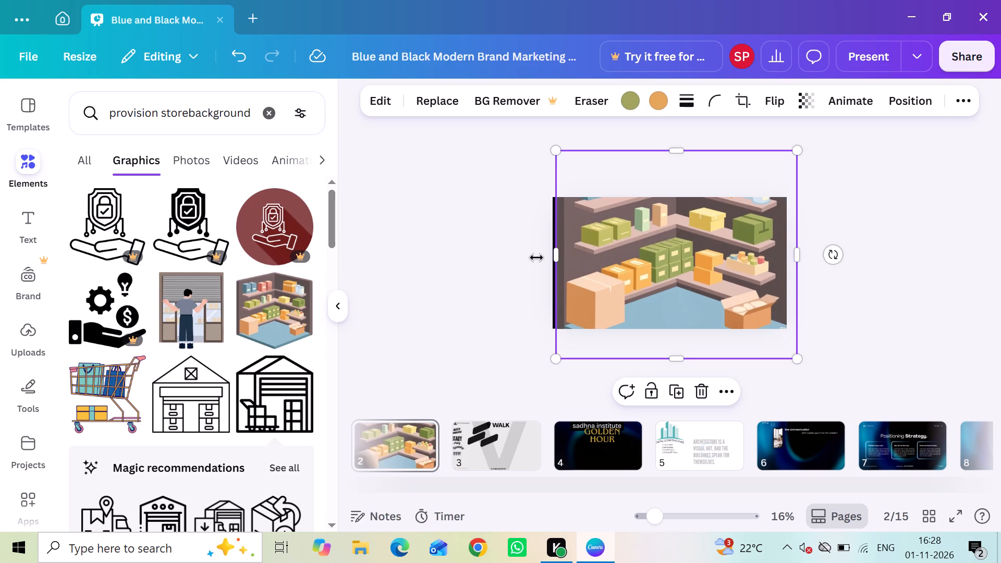
left_click_drag(536, 258, 532, 258)
left_click(639, 244)
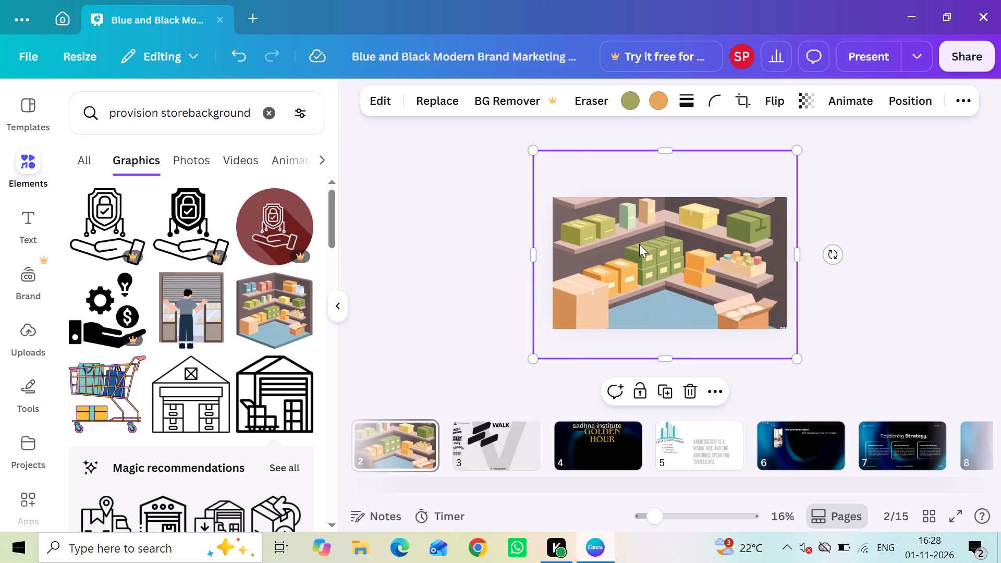
Set the store room illustration's transparency to 64.
left_click(720, 209)
left_click(803, 98)
left_click(766, 158)
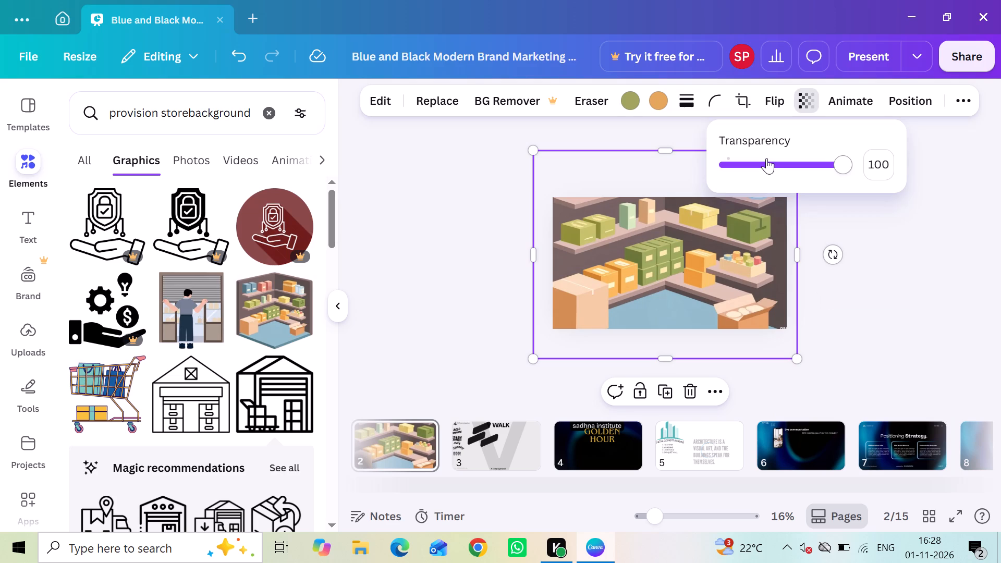
left_click(801, 162)
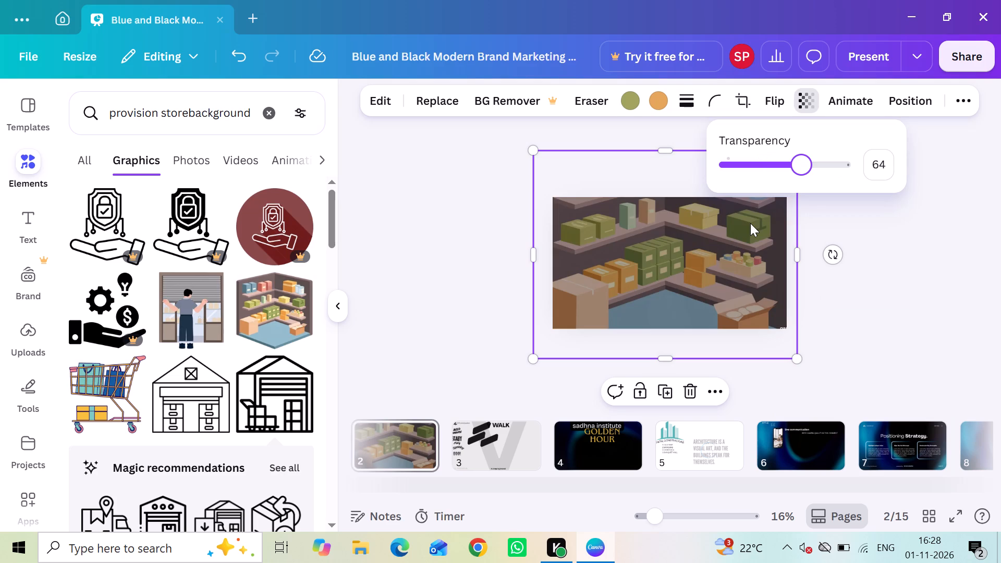
left_click(710, 247)
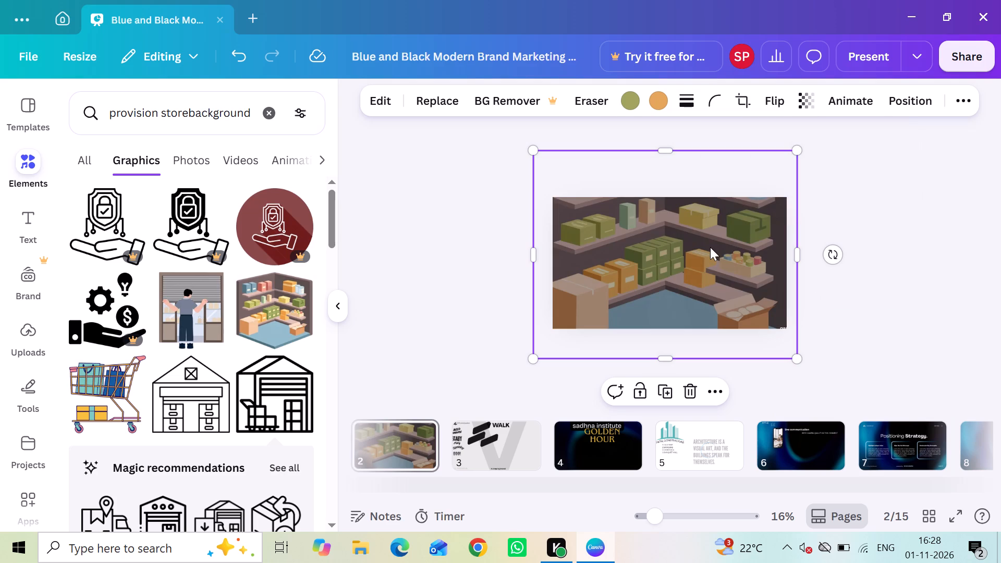
Enter PATEL PROVISONS in the font and text search and copy the phrase.
left_click(22, 222)
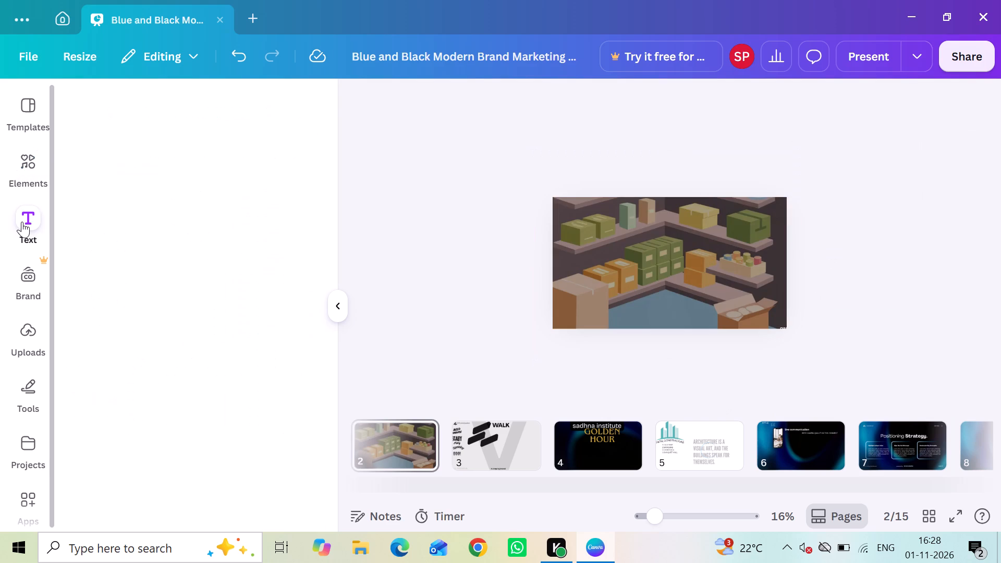
left_click(122, 118)
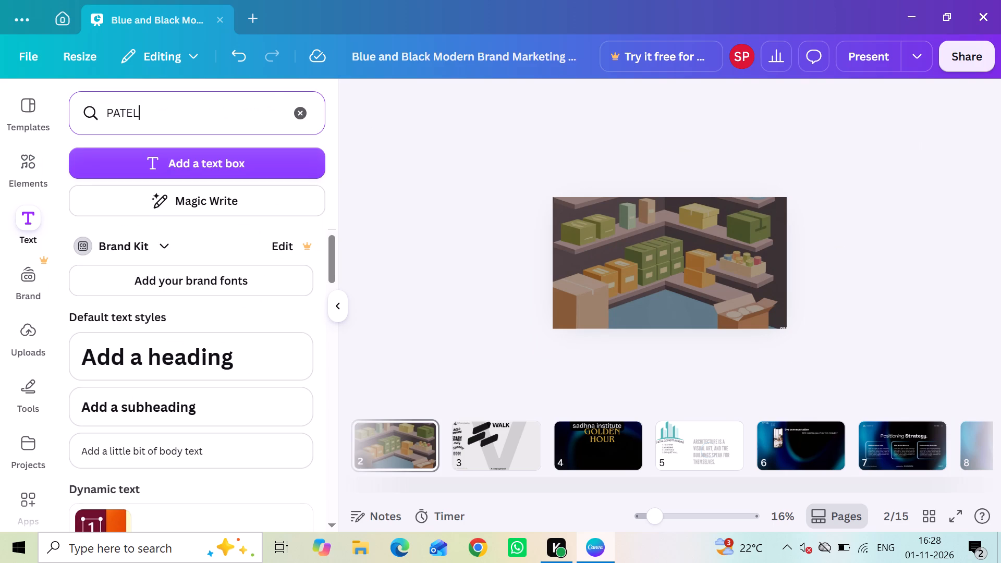
key("p")
type("ROVI")
type("SON")
key("s")
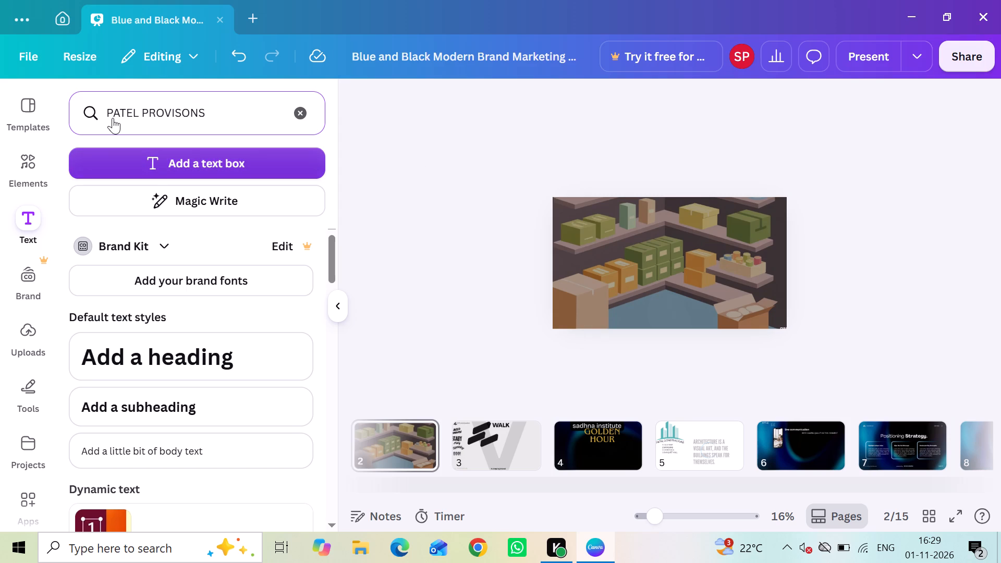
left_click_drag(108, 115, 125, 118)
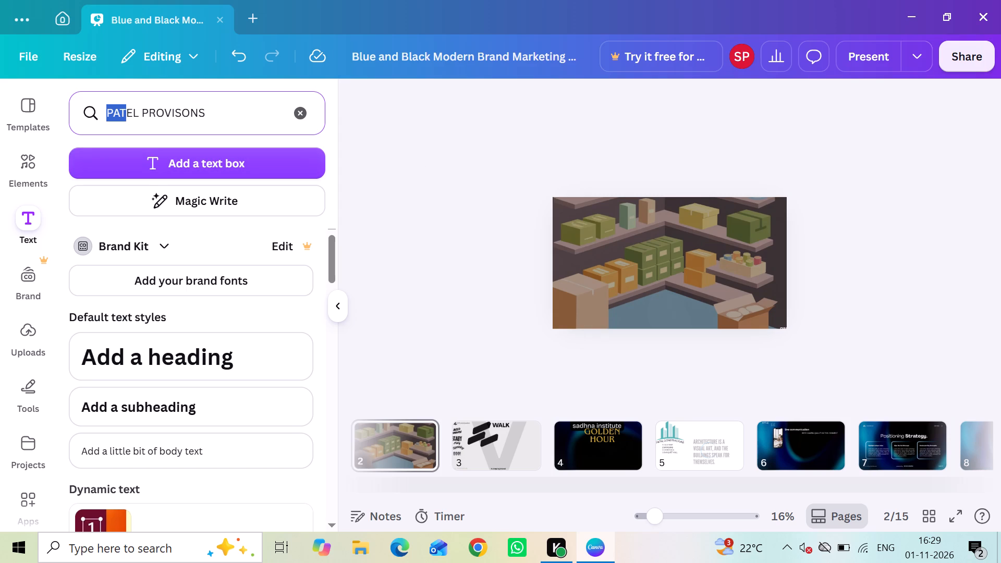
left_click_drag(125, 118, 207, 118)
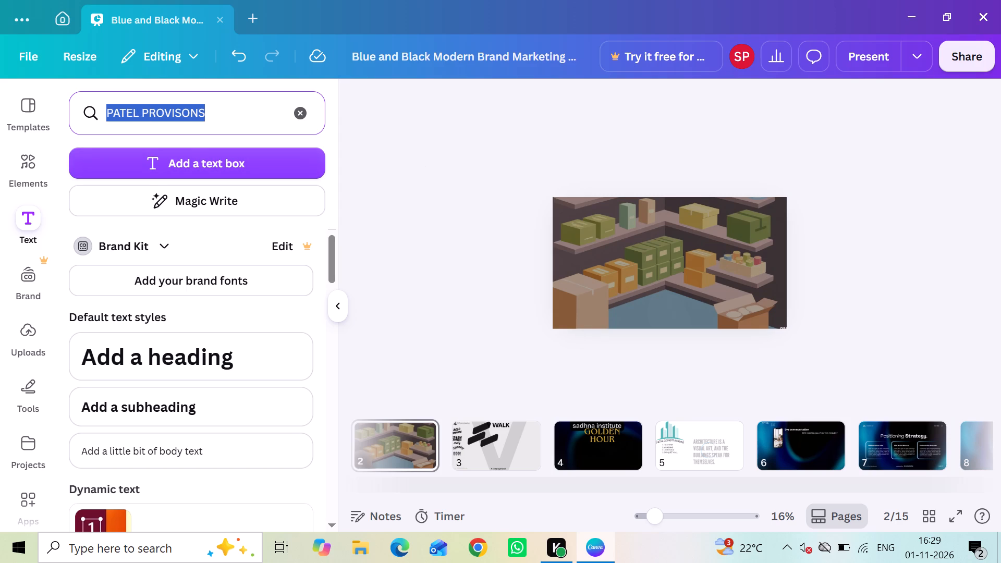
key("ctrl+c")
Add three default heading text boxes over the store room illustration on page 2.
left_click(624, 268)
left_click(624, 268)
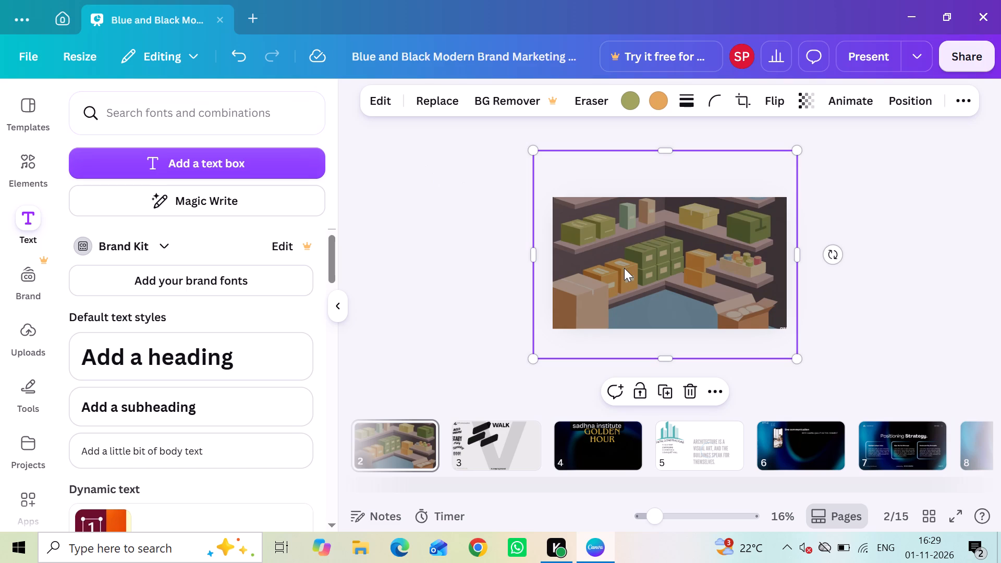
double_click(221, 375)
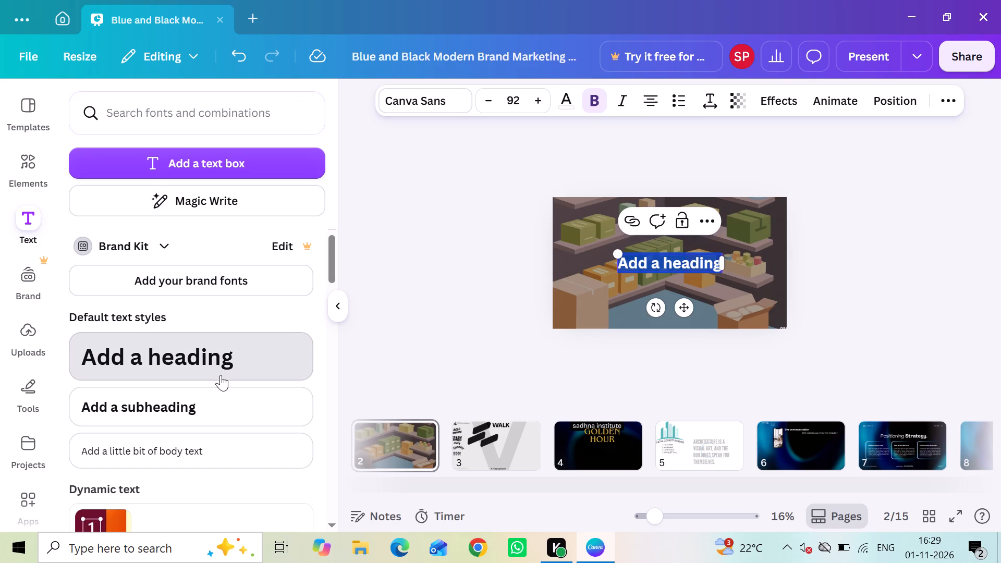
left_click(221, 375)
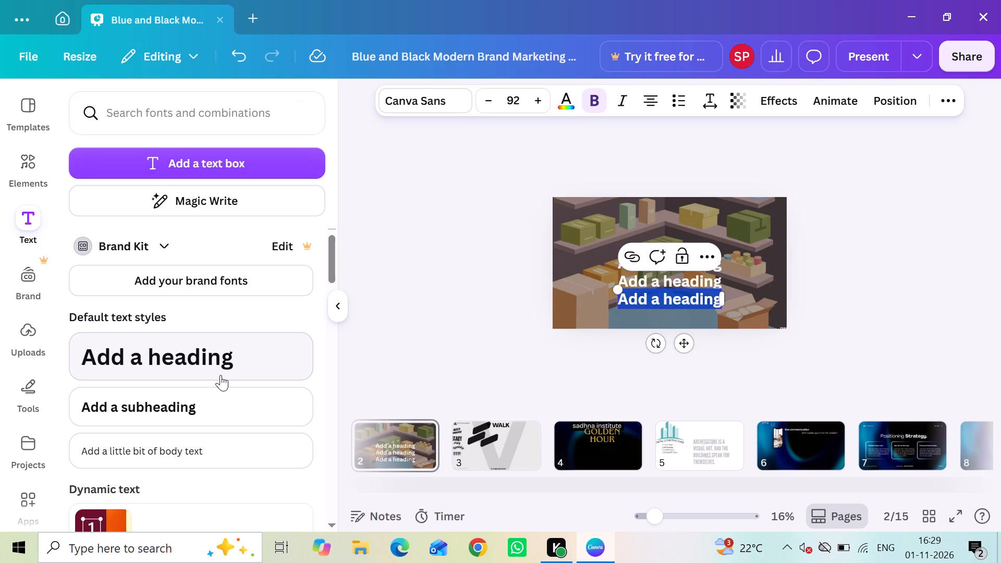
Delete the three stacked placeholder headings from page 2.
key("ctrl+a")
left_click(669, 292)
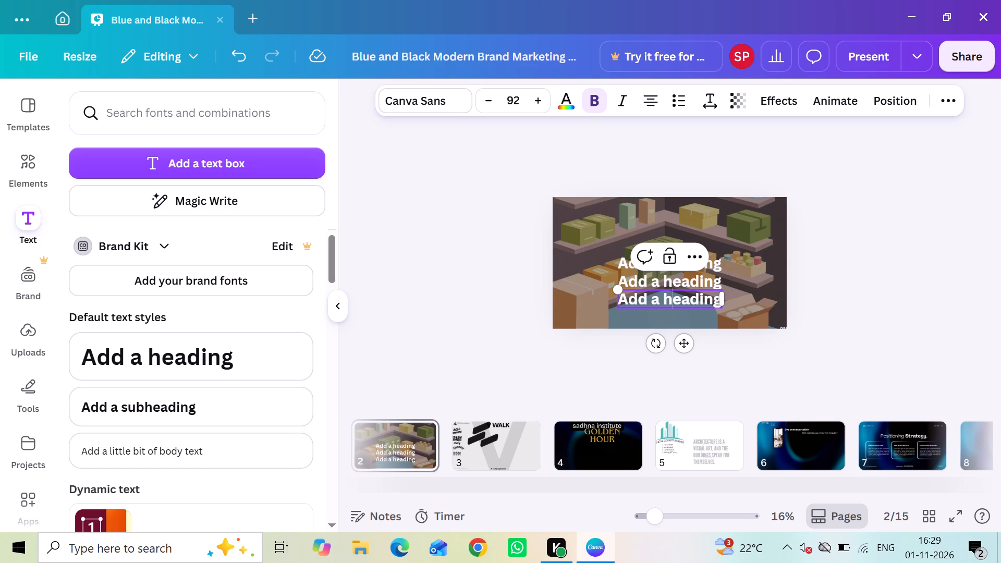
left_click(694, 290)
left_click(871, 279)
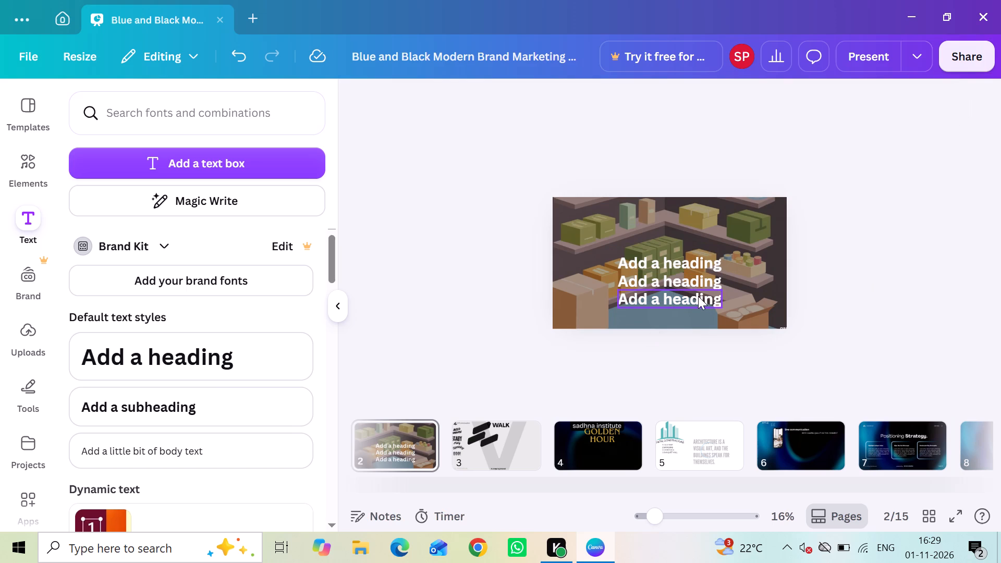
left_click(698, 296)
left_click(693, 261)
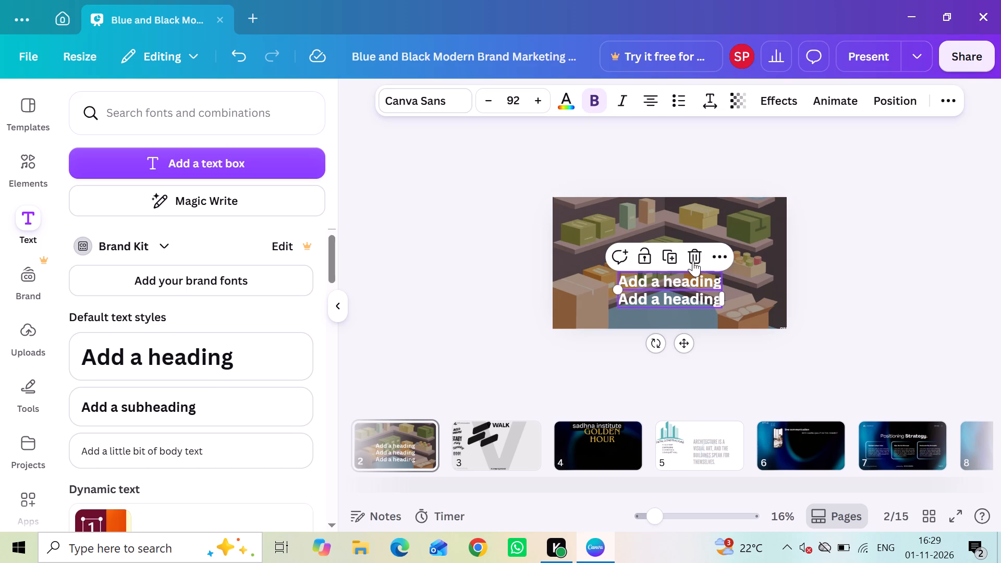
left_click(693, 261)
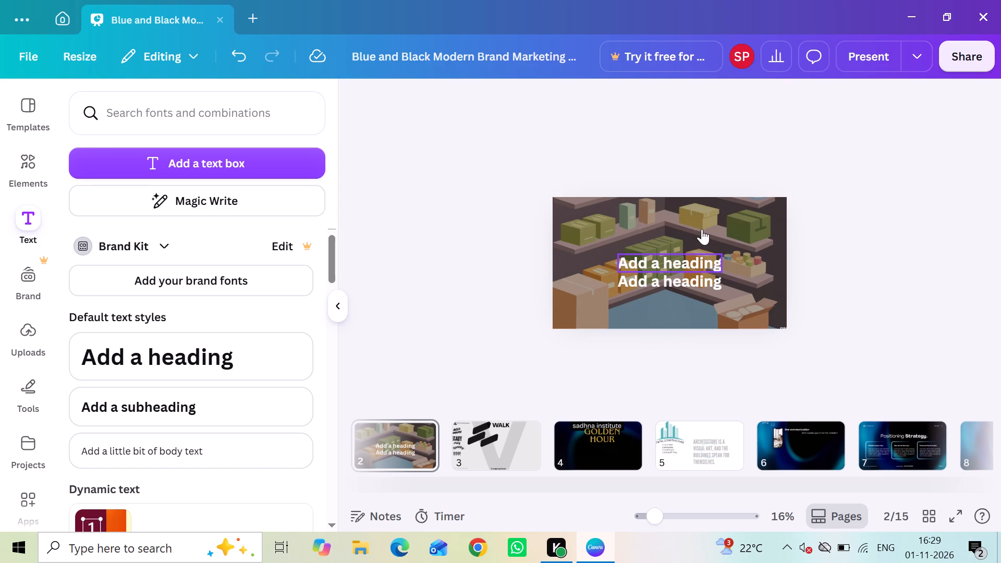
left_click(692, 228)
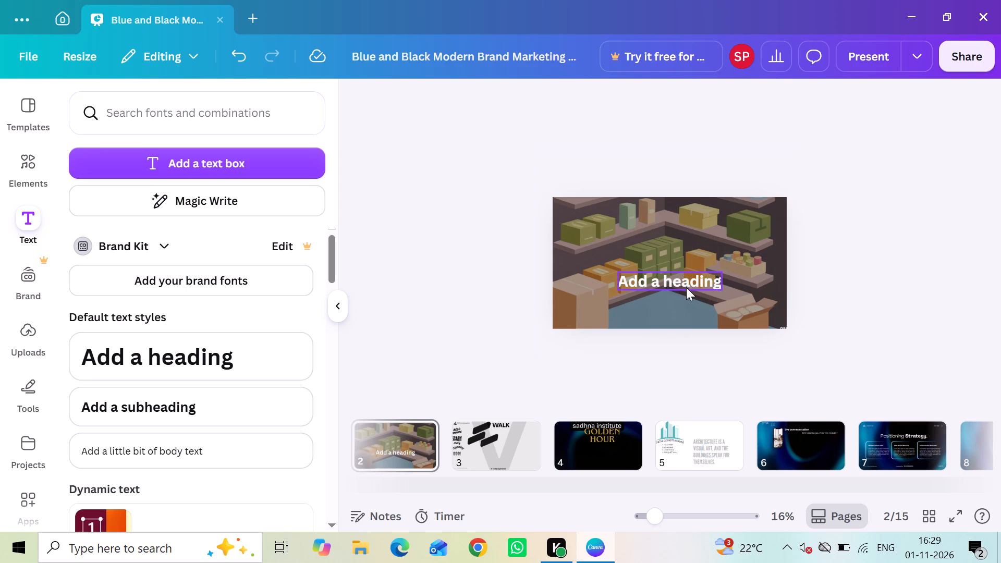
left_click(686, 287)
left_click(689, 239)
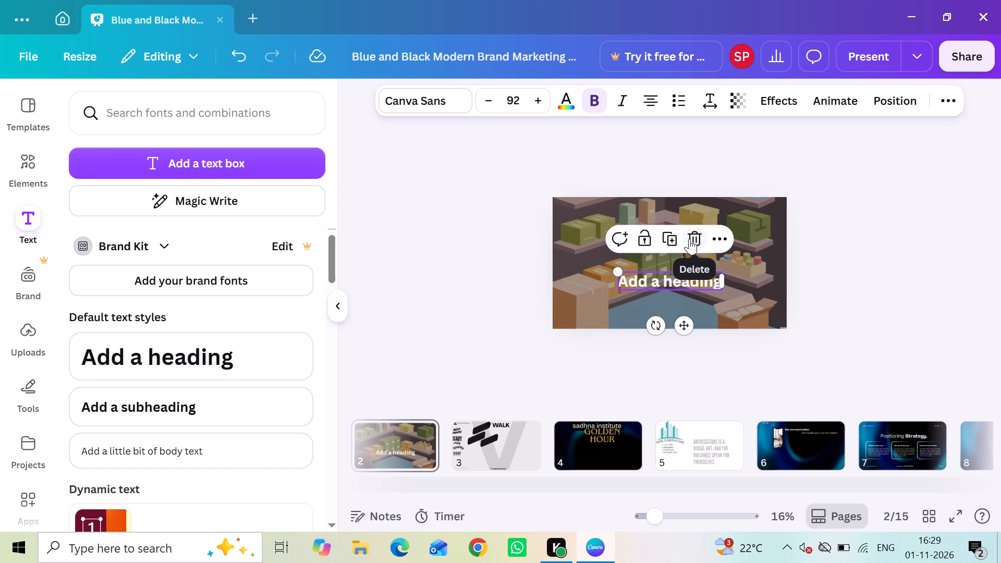
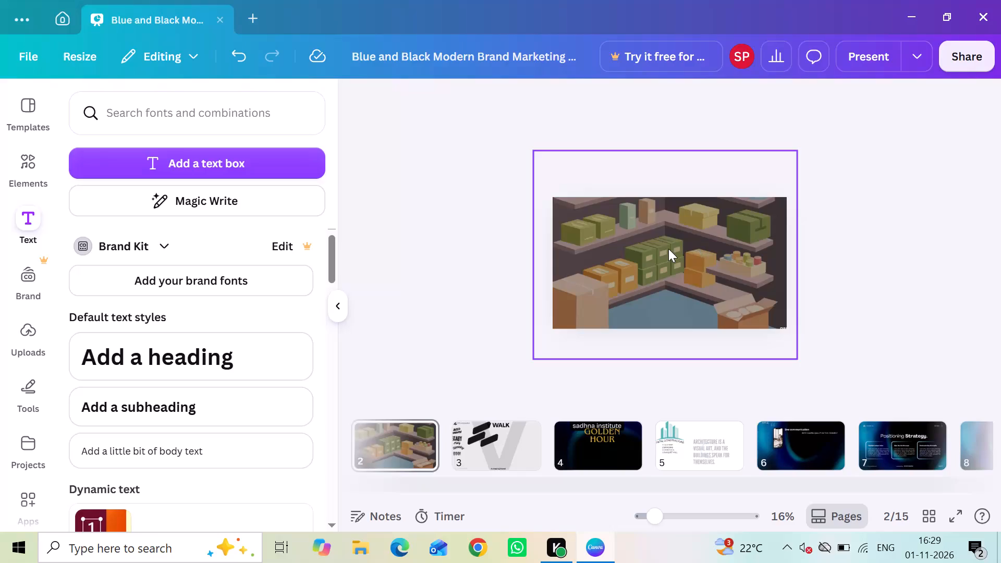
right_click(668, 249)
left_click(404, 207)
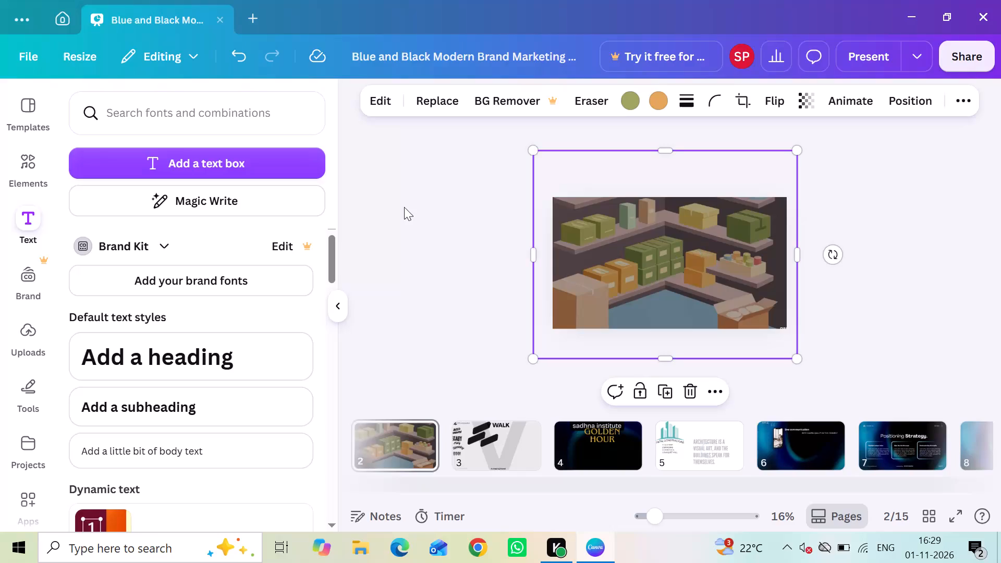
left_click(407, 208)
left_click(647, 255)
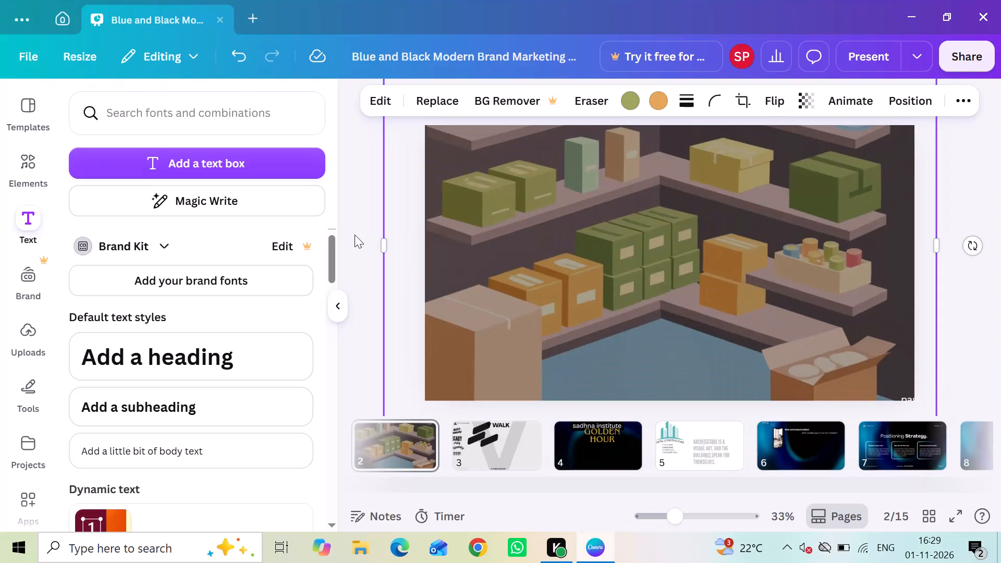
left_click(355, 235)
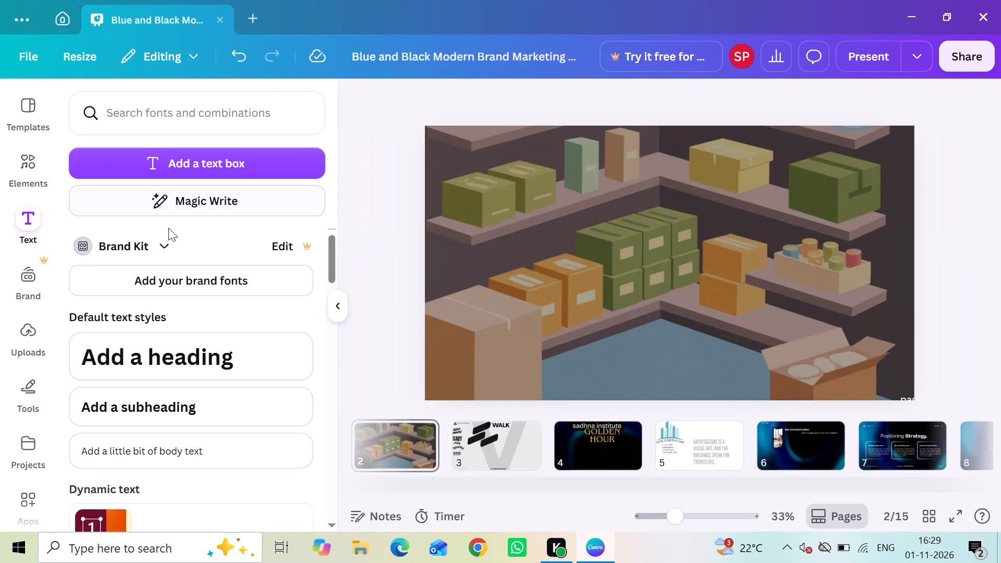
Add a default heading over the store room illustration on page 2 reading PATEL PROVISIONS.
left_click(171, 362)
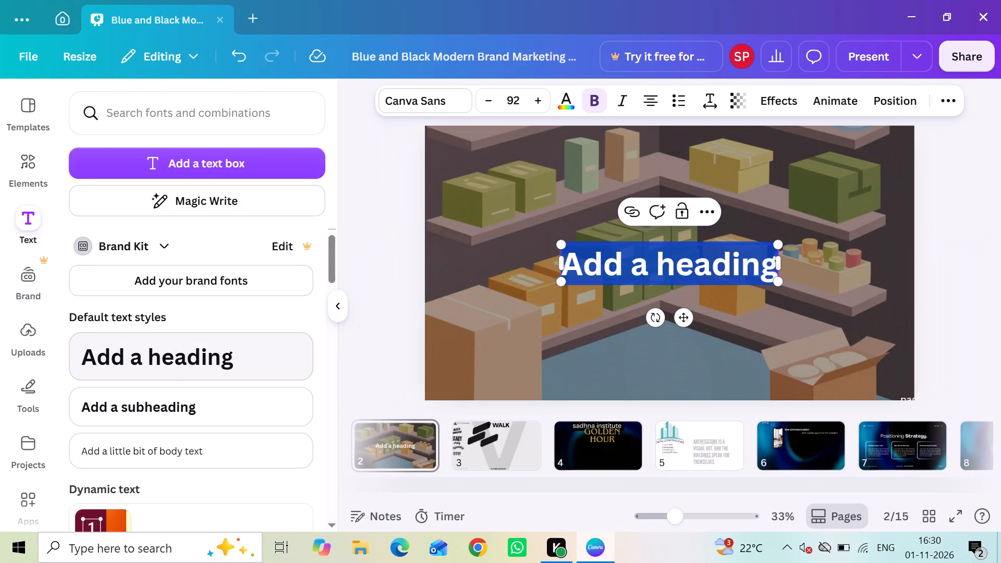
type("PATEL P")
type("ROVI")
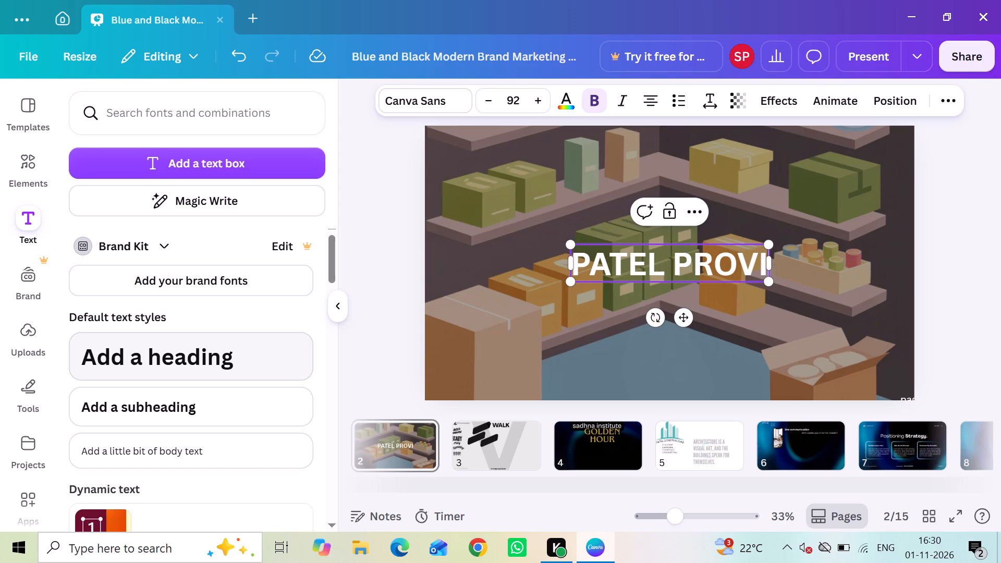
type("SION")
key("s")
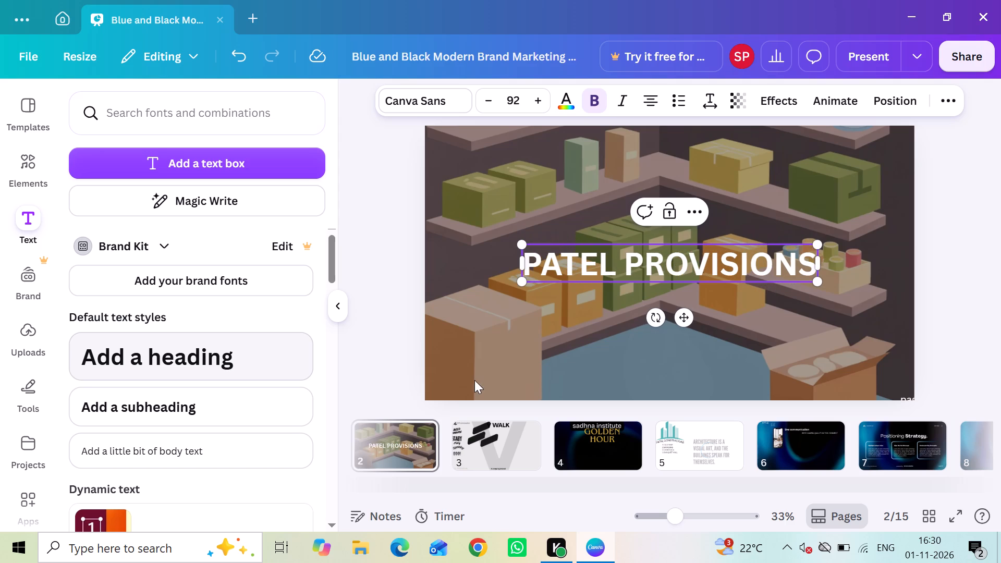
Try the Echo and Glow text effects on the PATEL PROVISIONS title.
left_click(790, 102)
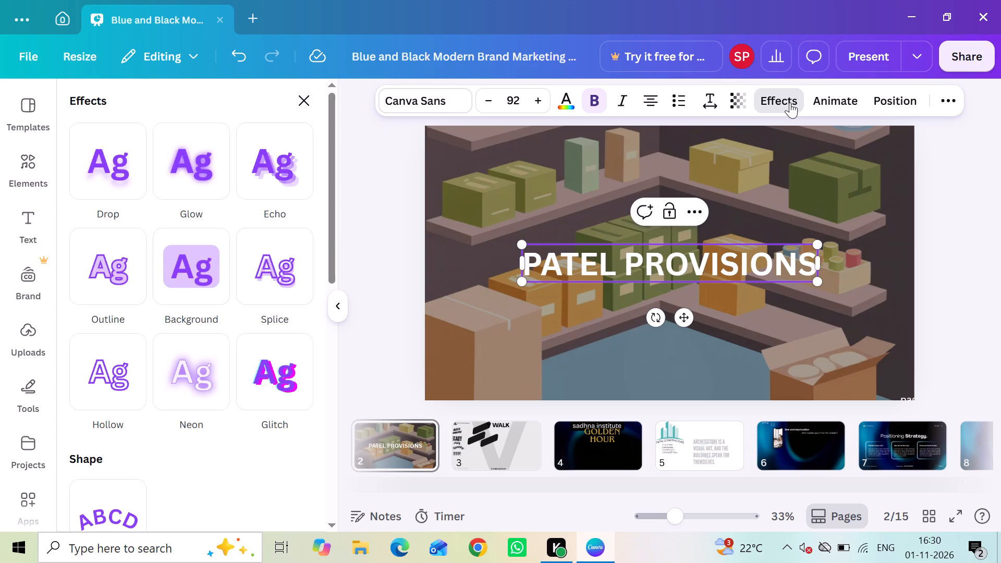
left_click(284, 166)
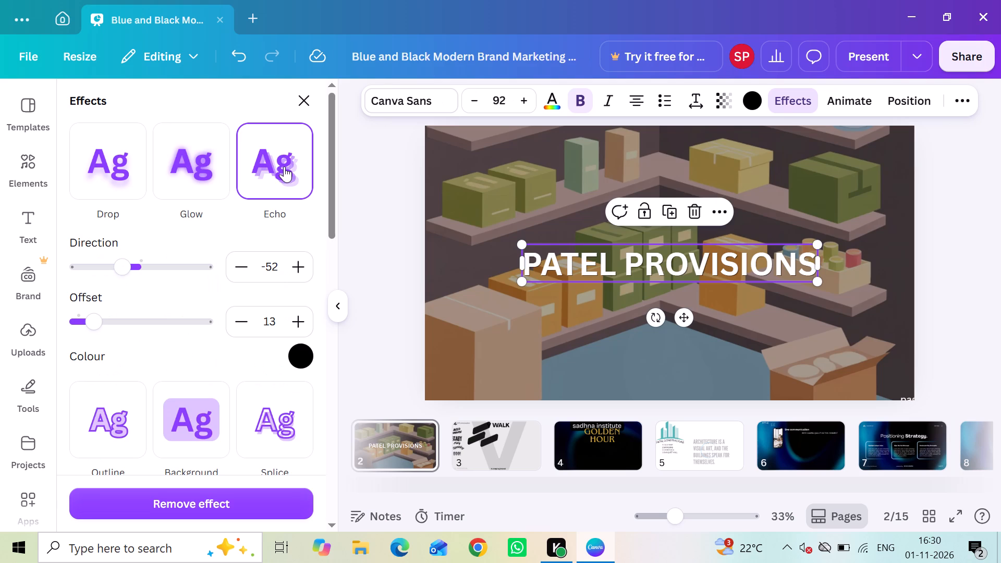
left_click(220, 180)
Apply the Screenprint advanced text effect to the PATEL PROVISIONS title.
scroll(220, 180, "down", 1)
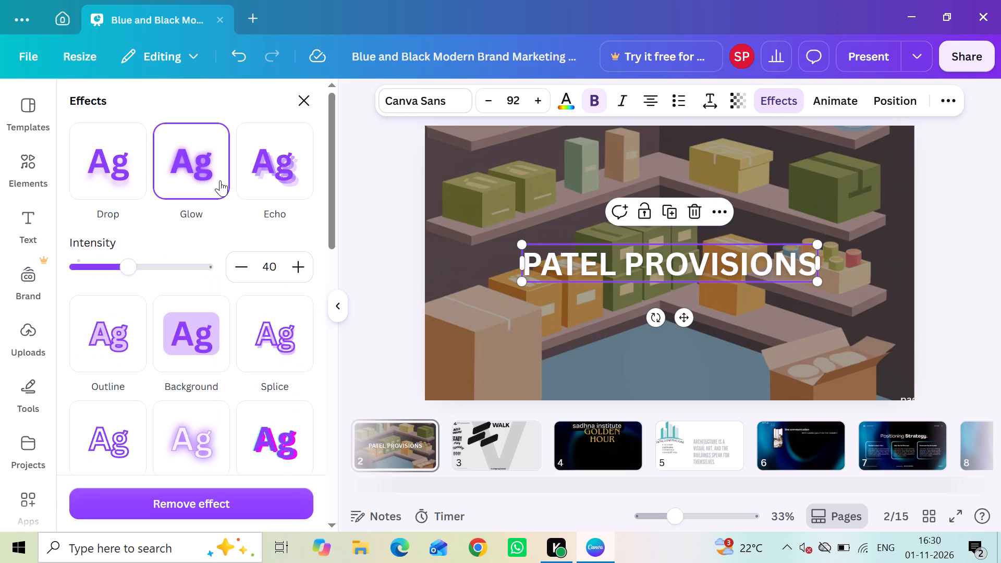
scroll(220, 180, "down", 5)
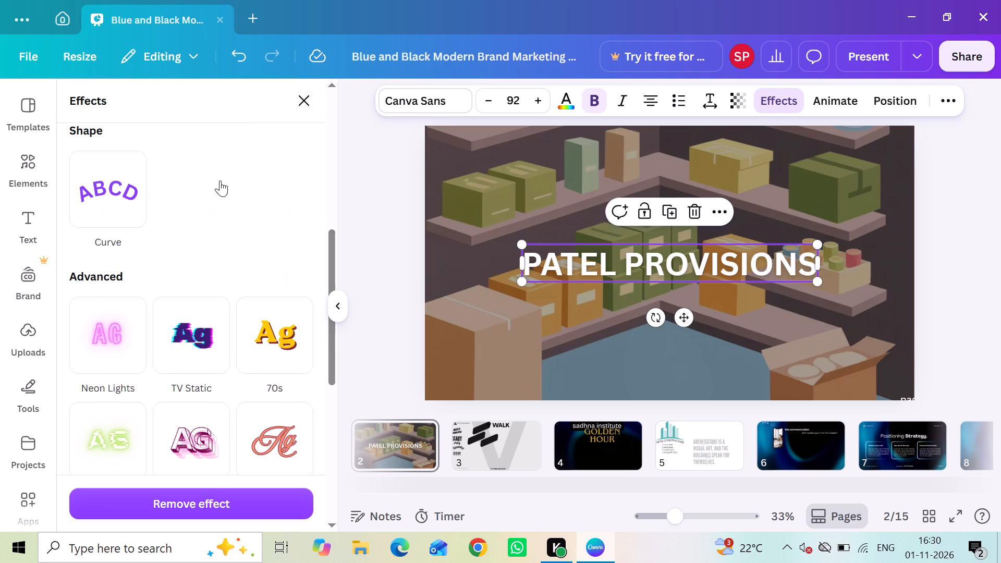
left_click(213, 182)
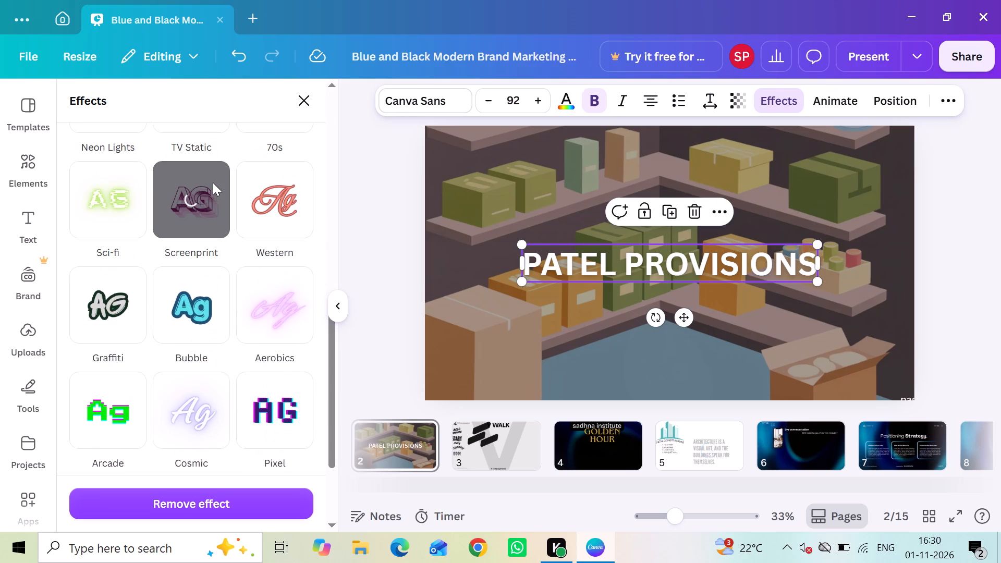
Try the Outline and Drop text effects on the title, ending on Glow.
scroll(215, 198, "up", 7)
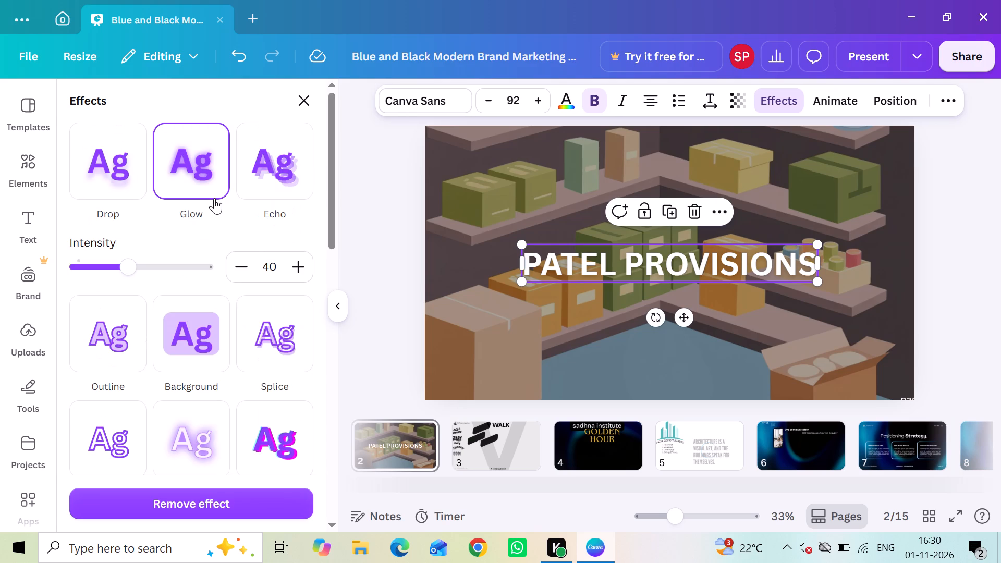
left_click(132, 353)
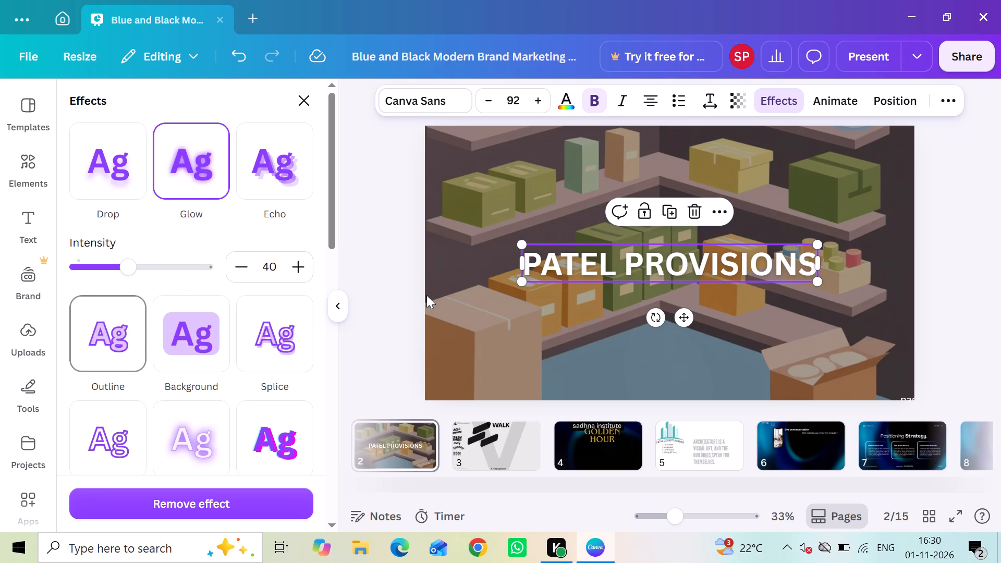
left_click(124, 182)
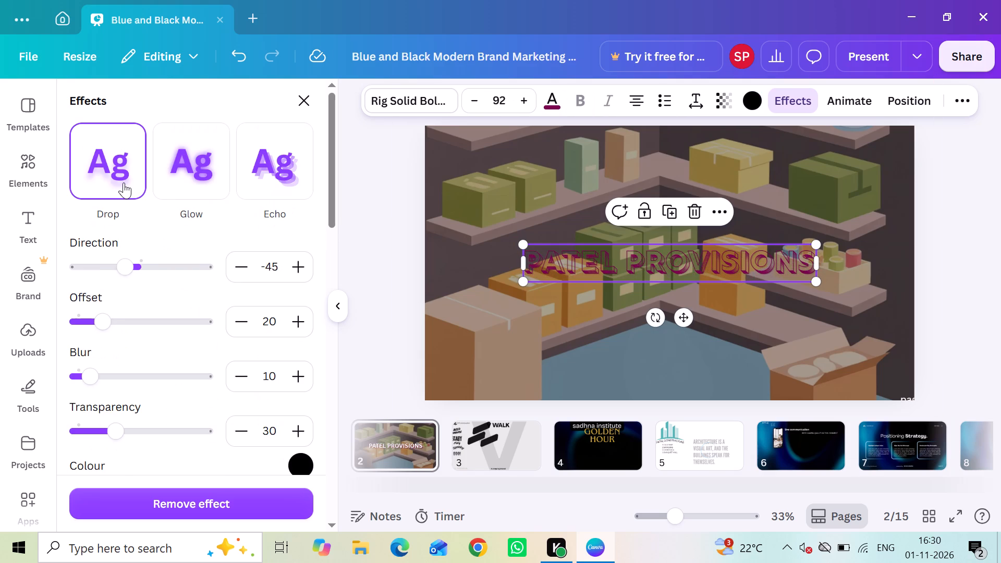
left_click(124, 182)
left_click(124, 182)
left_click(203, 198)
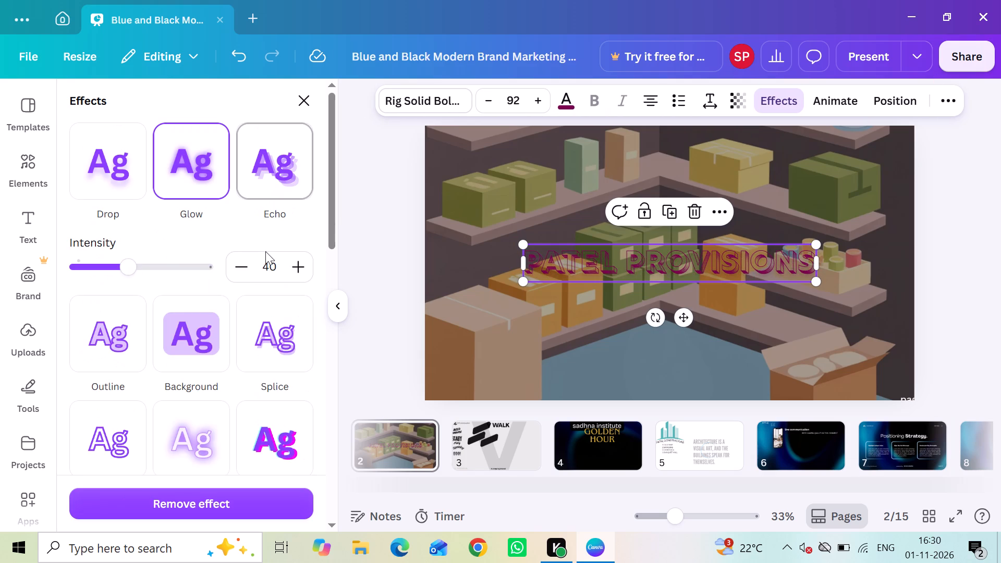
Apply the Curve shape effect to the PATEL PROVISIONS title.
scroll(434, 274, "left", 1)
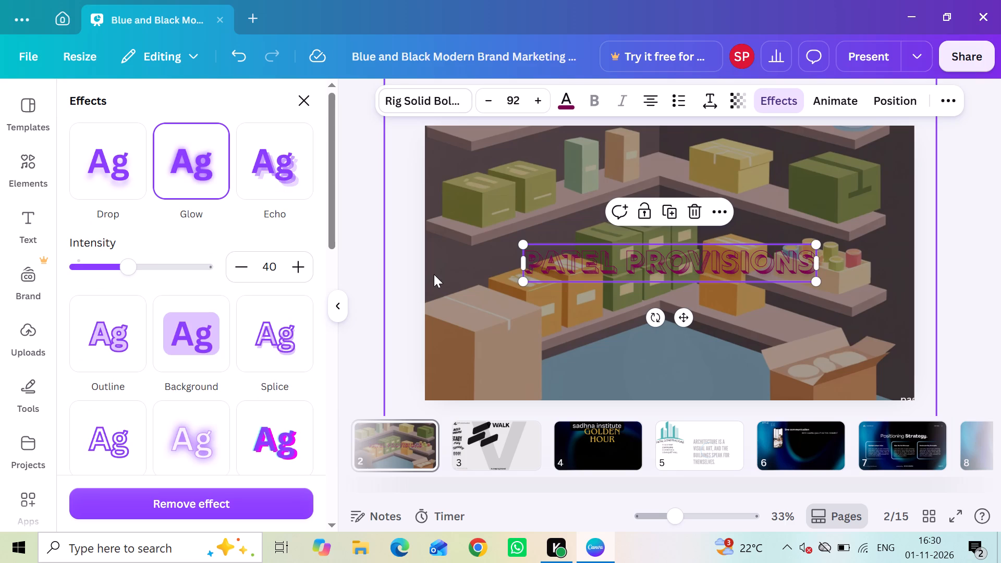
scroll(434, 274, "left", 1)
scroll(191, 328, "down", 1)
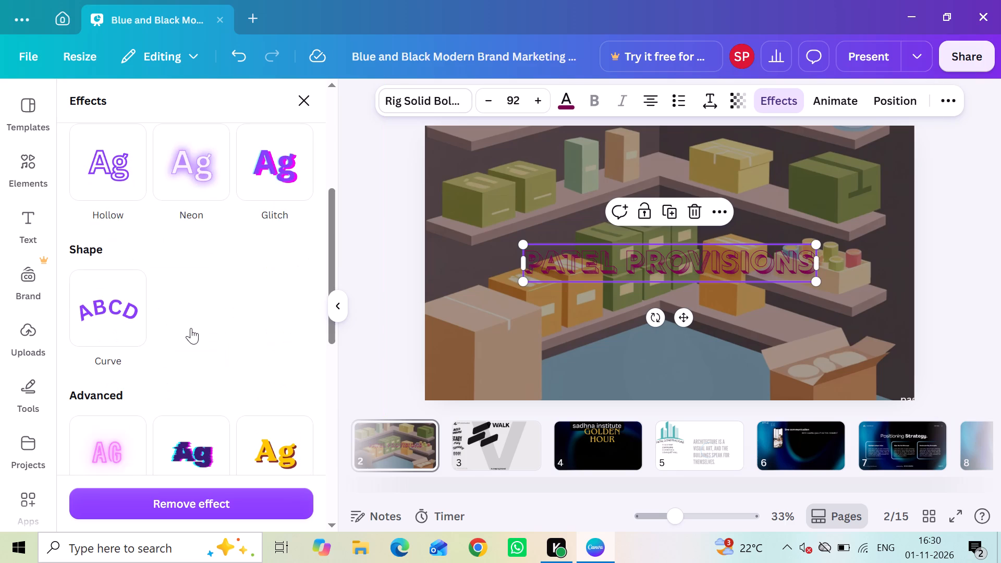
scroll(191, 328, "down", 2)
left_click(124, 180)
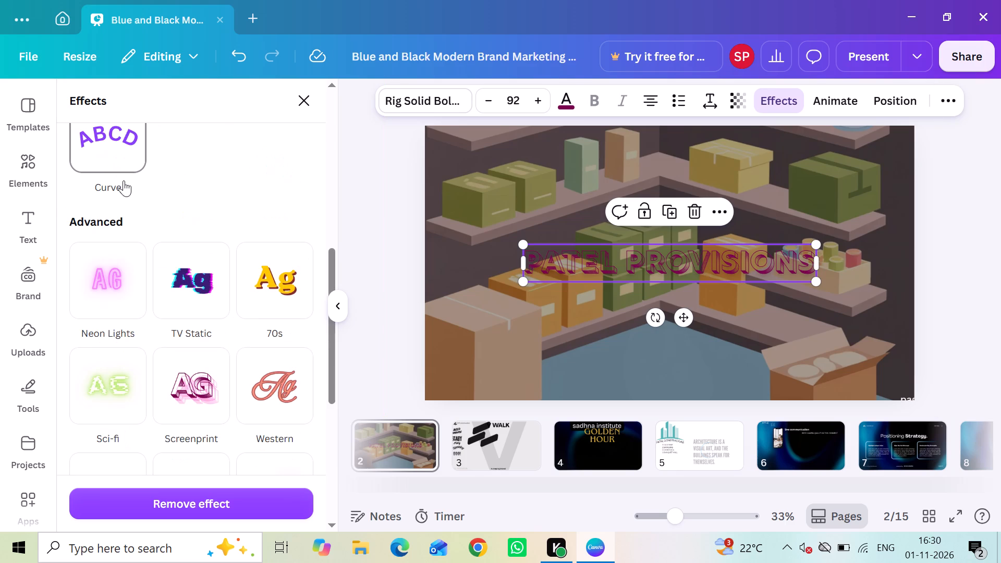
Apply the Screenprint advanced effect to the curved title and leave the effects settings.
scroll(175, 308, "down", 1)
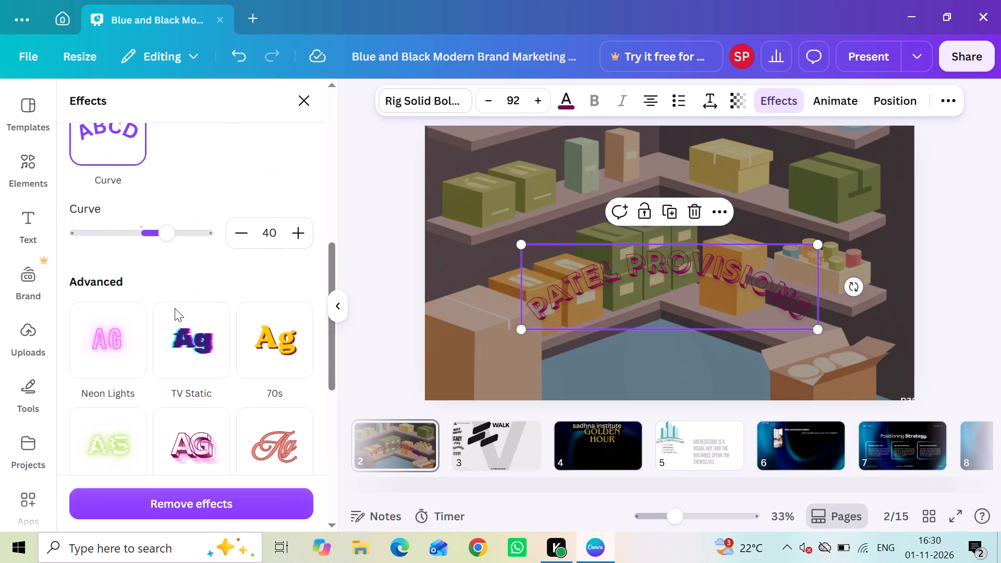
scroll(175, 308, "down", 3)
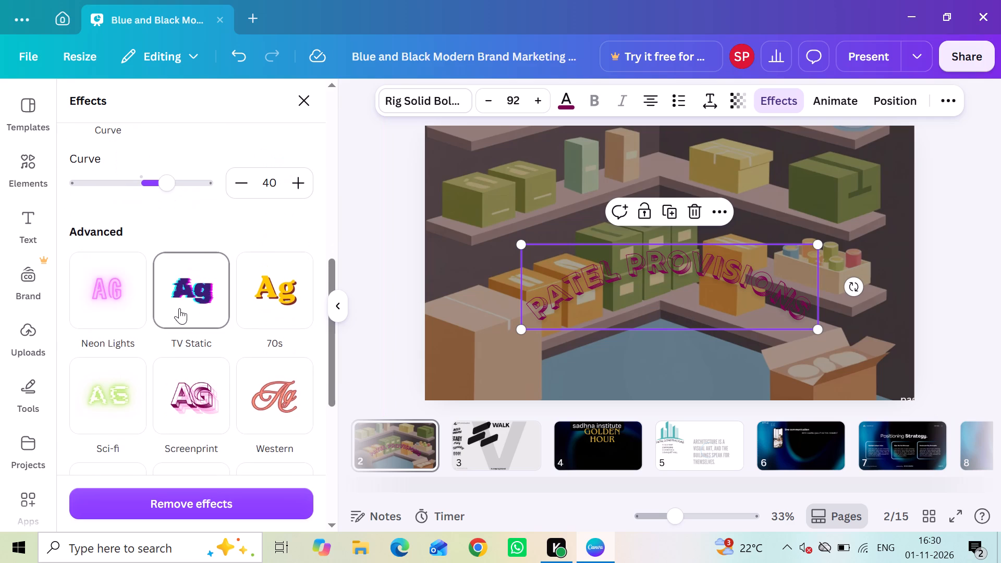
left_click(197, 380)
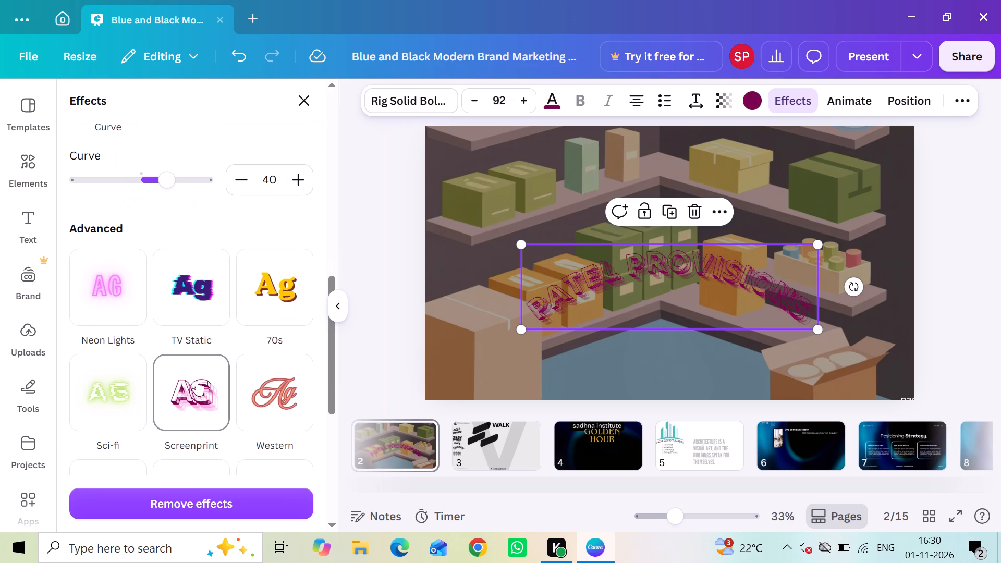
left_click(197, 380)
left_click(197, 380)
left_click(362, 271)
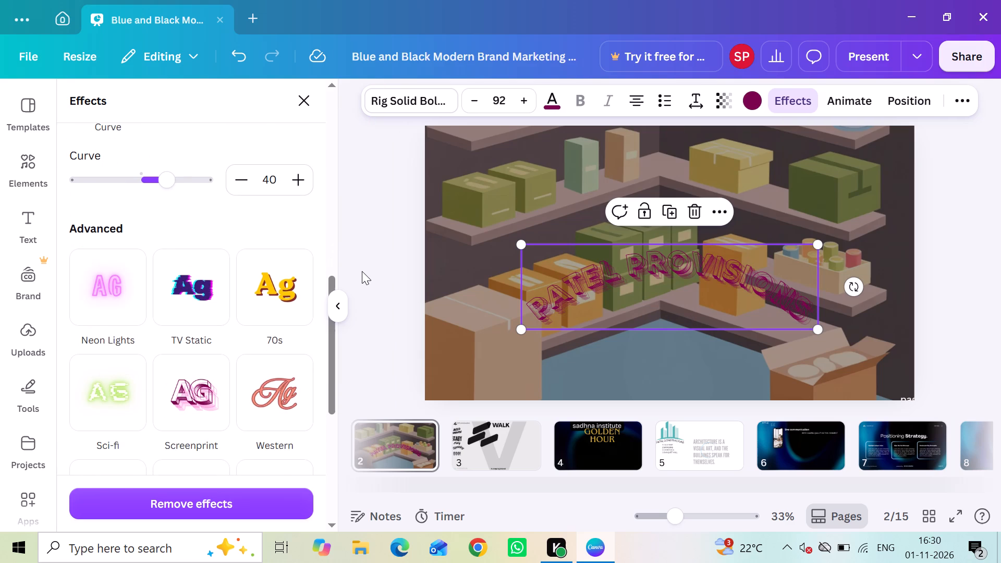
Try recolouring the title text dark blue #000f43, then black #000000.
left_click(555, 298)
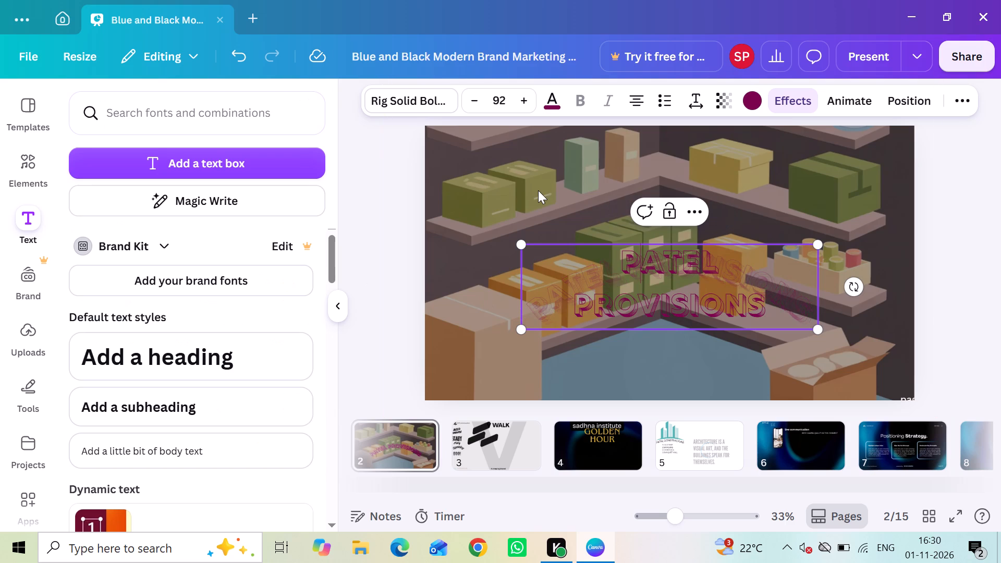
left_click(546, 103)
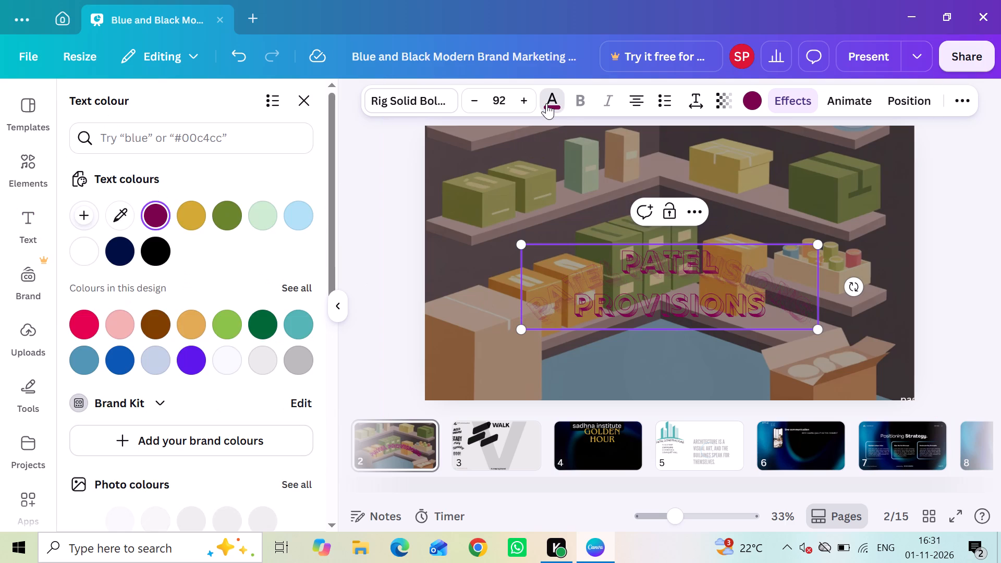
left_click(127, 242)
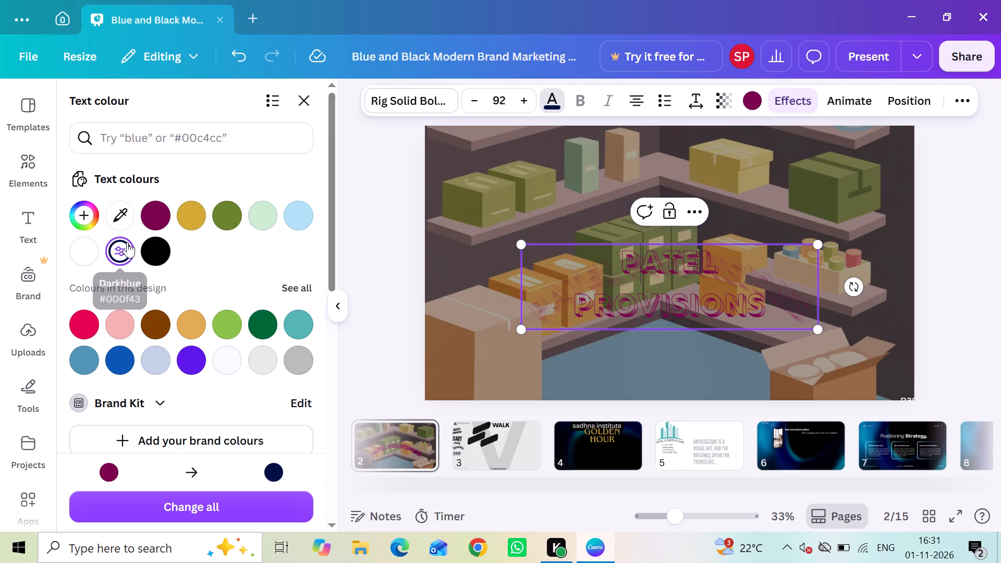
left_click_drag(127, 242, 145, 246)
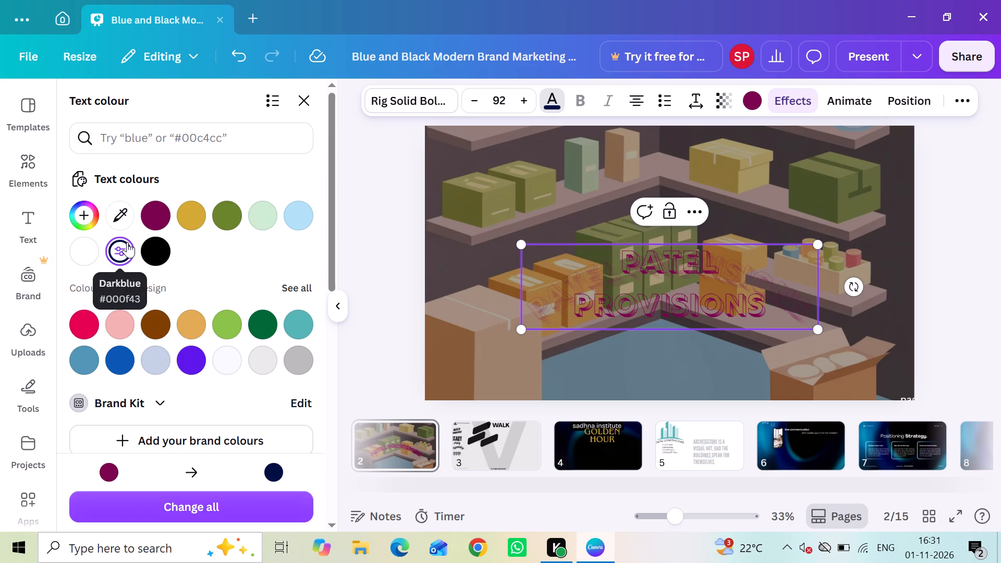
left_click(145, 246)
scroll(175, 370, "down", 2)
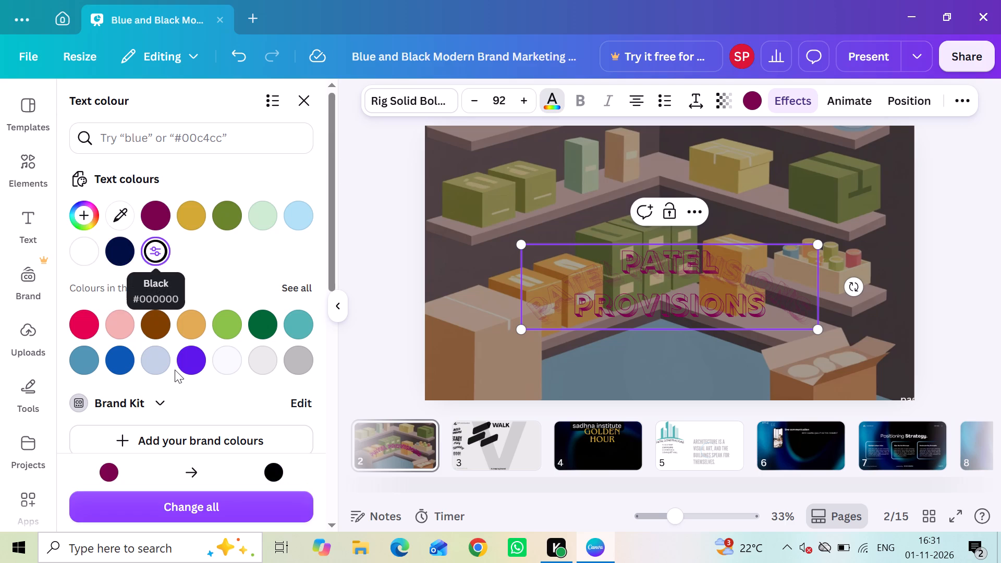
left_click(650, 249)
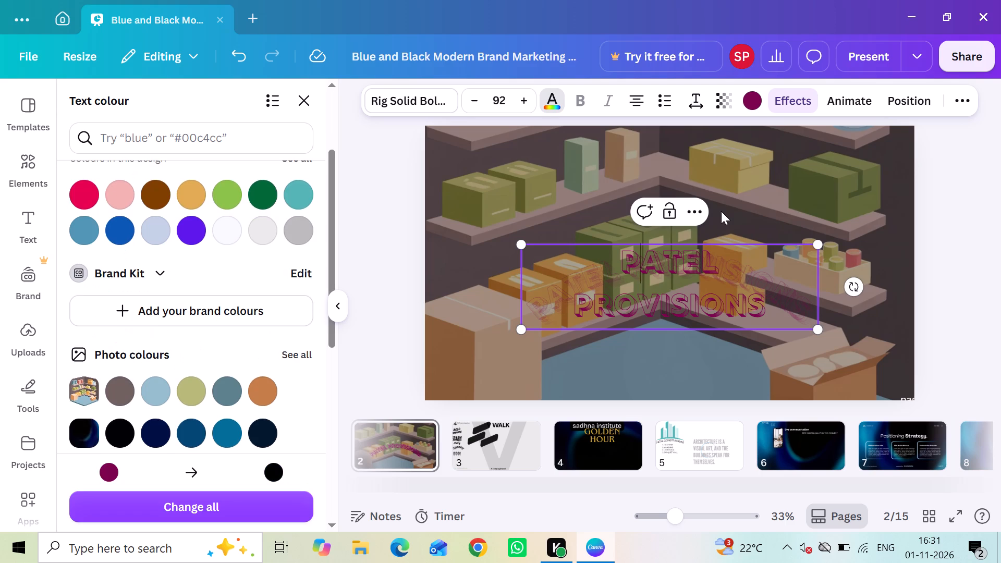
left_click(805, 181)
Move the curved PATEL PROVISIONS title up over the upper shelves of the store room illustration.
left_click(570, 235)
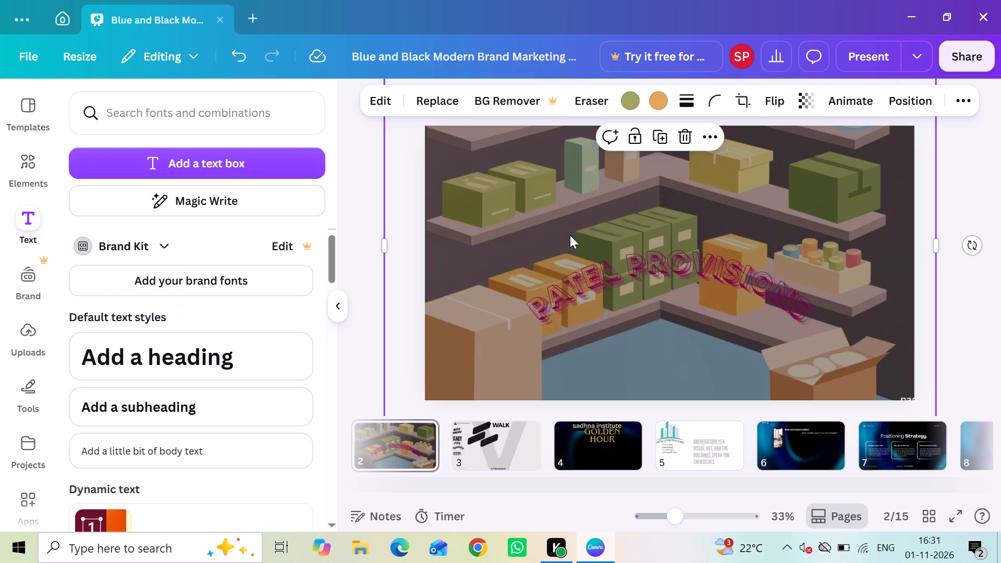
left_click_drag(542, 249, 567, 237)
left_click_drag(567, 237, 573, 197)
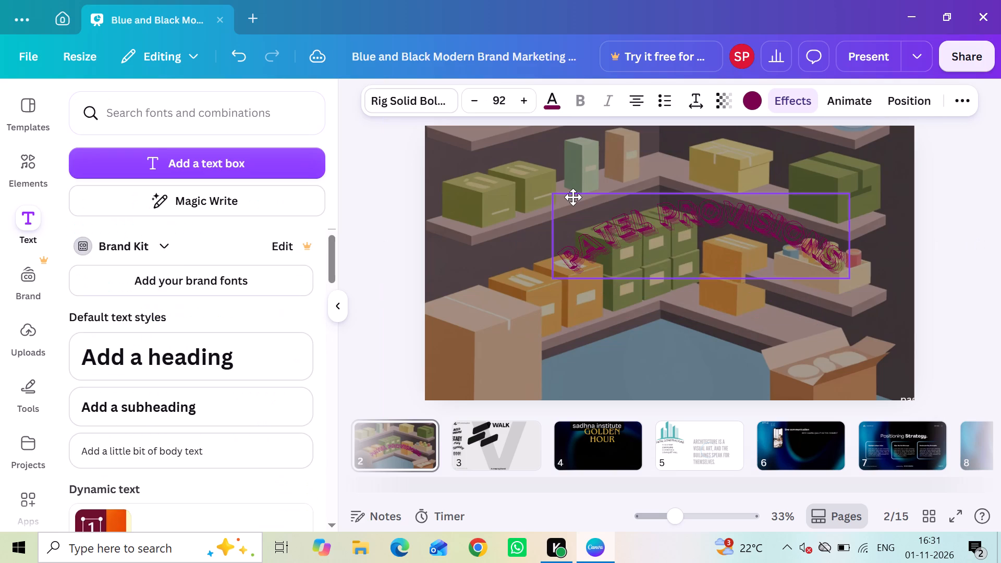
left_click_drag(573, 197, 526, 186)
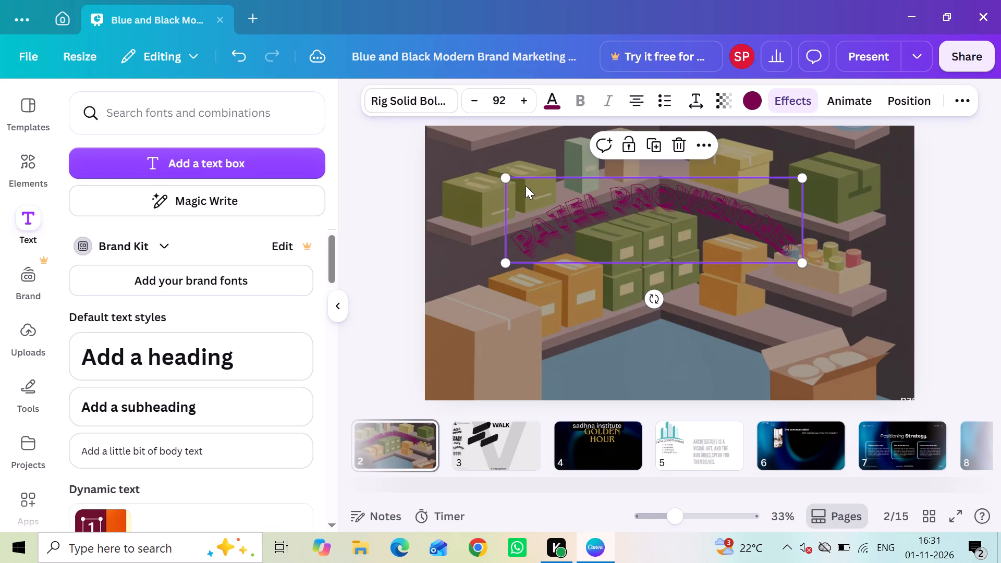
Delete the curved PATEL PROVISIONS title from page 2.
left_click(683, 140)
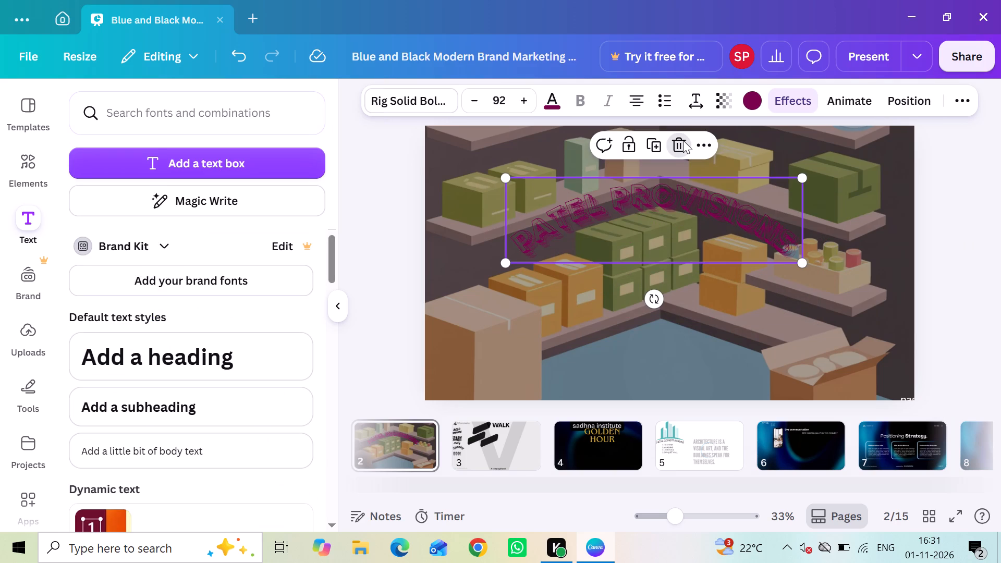
Add a new heading reading PATEL PROVISONS to page 2.
left_click(181, 358)
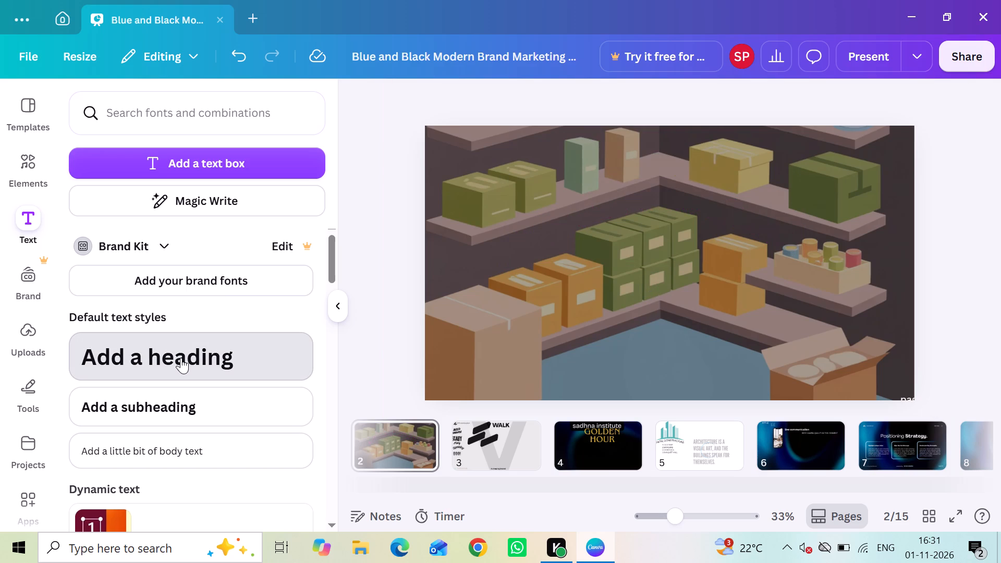
key("p")
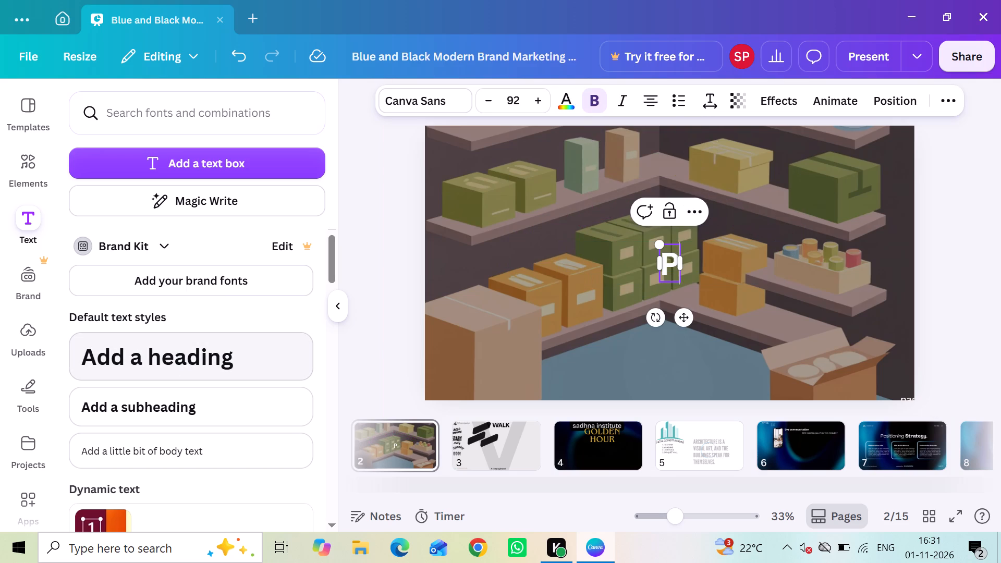
type("ATE")
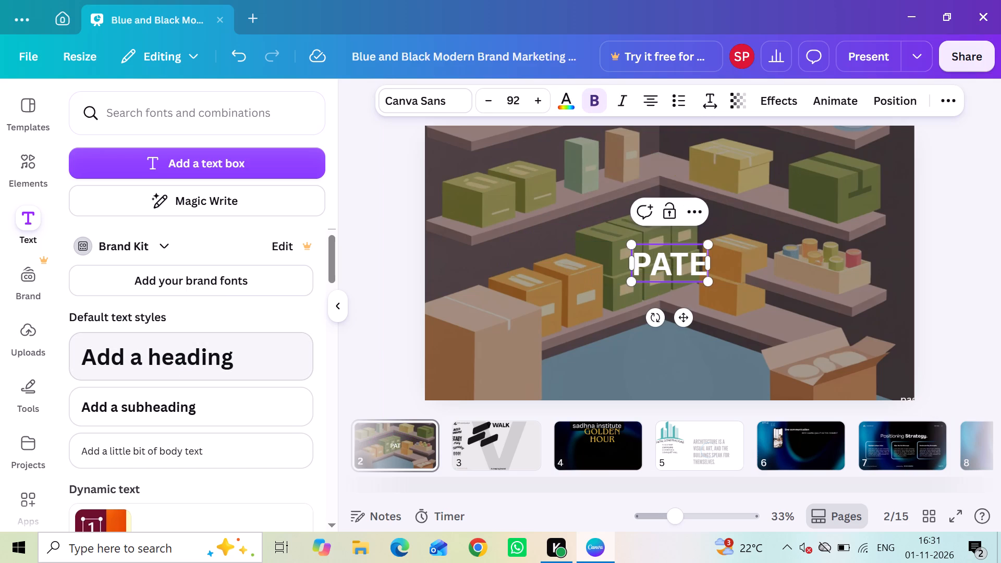
type("L")
key("space")
key("p")
type("ROVI")
key("s")
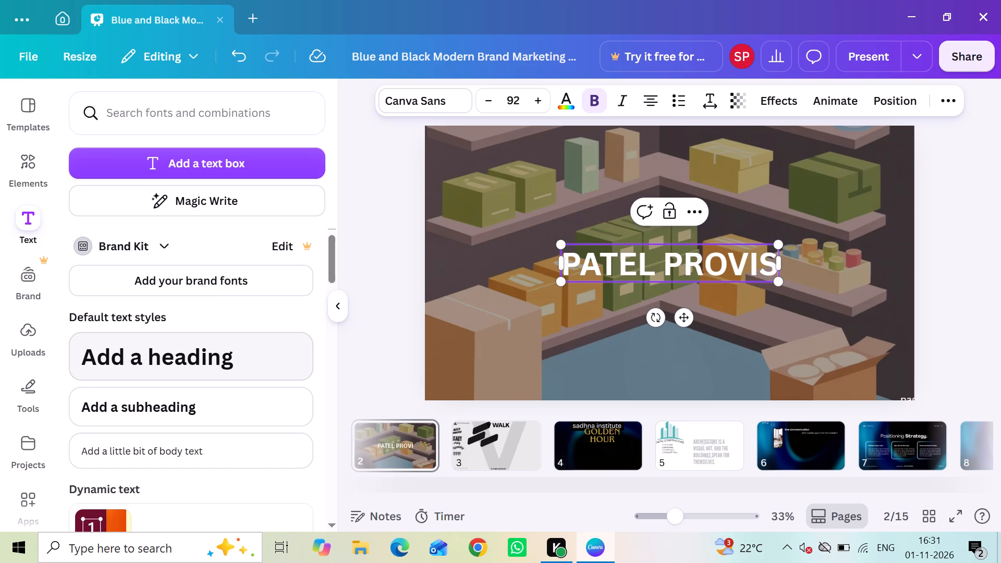
type("ON")
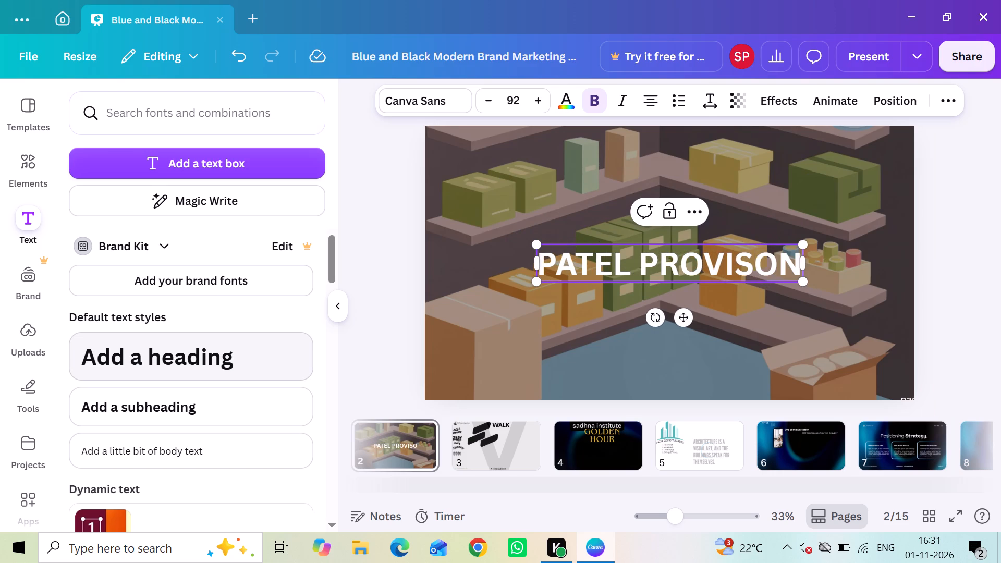
key("s")
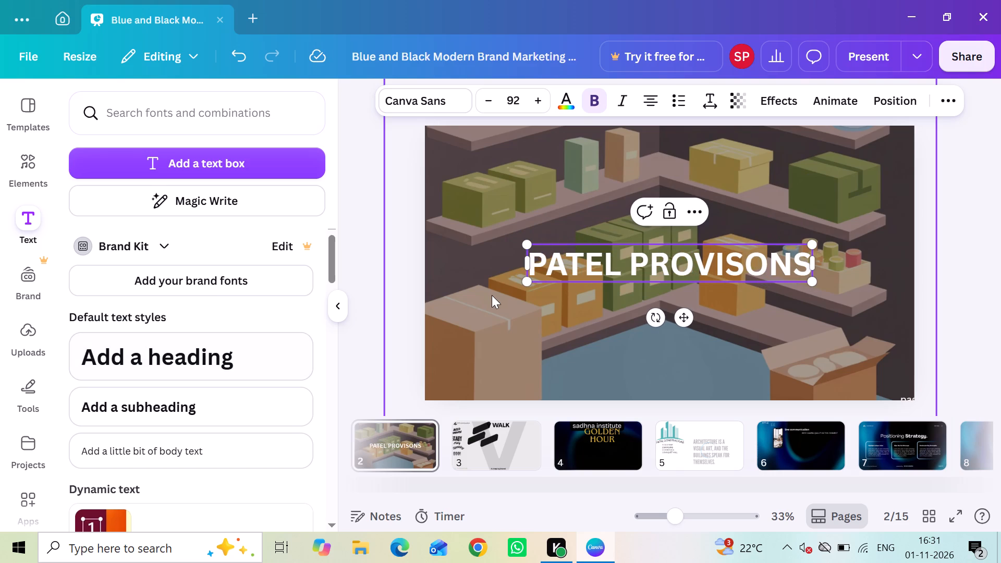
Apply the Curve shape effect to the new PATEL PROVISONS heading.
left_click(770, 108)
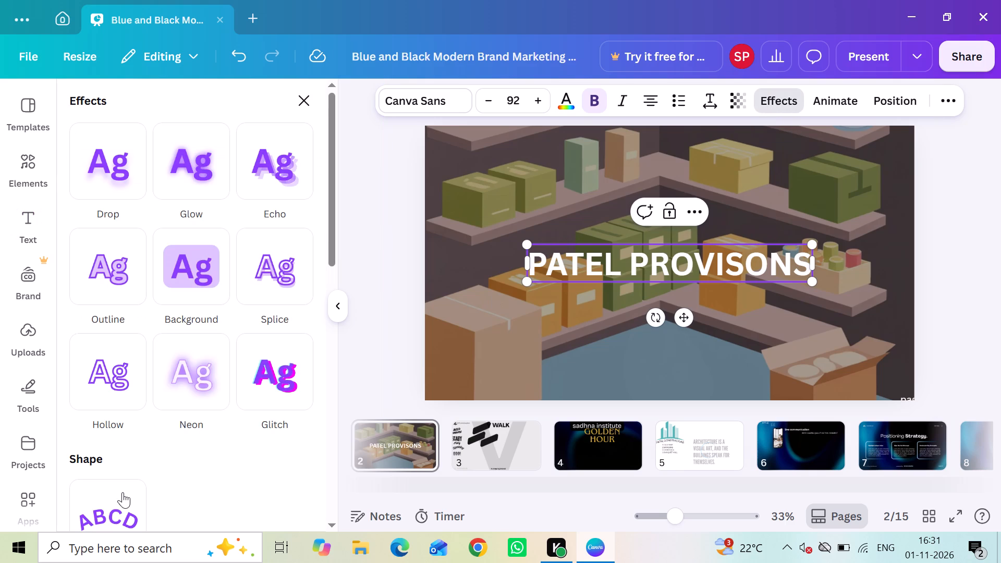
left_click(123, 492)
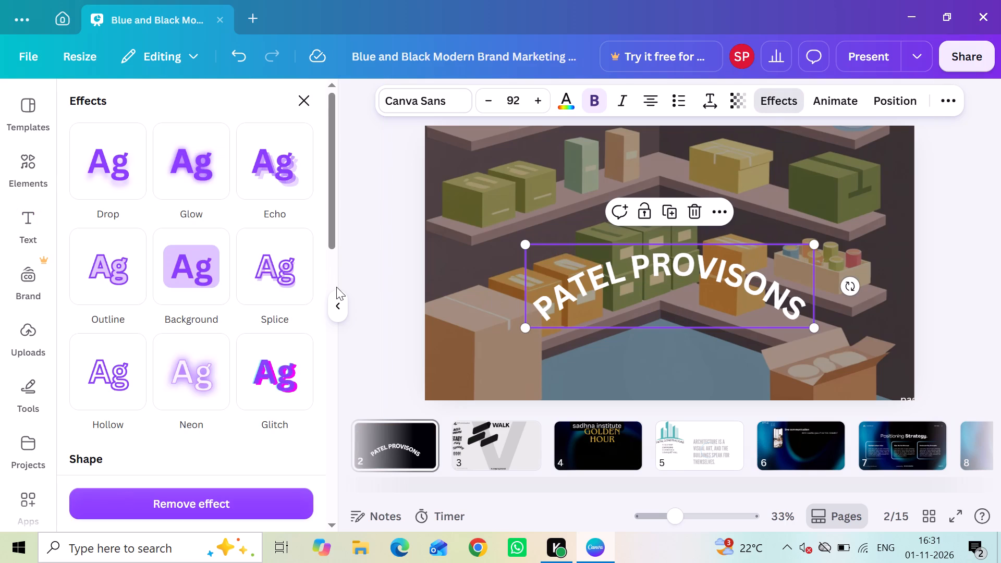
Set the curved heading's text colour to black #000000.
left_click(571, 104)
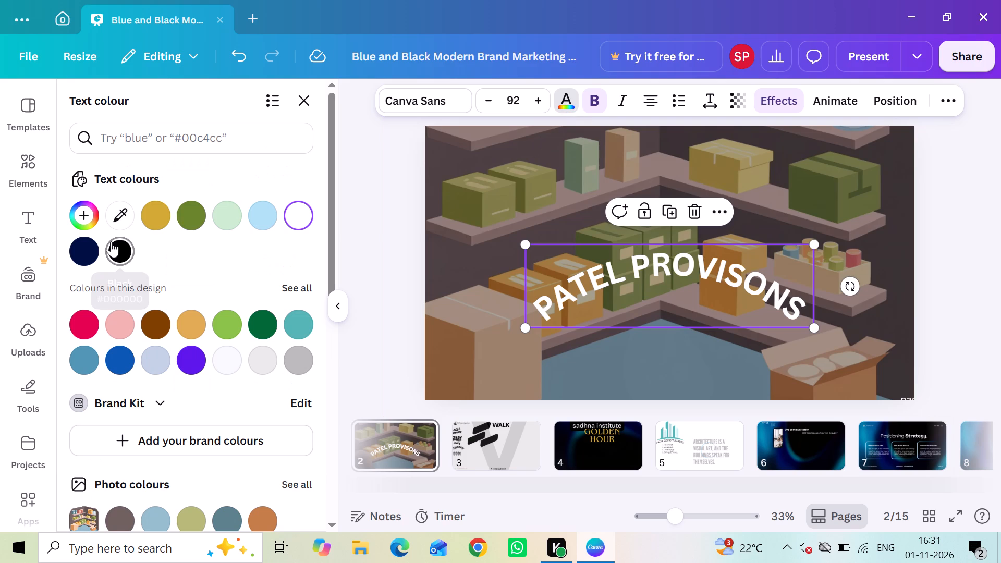
left_click(111, 241)
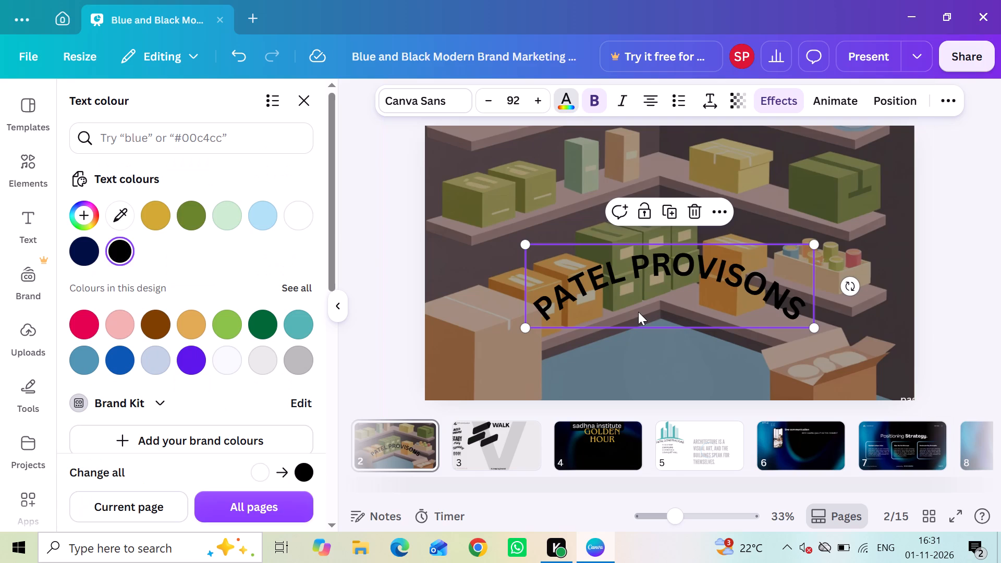
Move the curved heading up to the top edge of the page, over the upper shelves.
left_click_drag(661, 283, 667, 186)
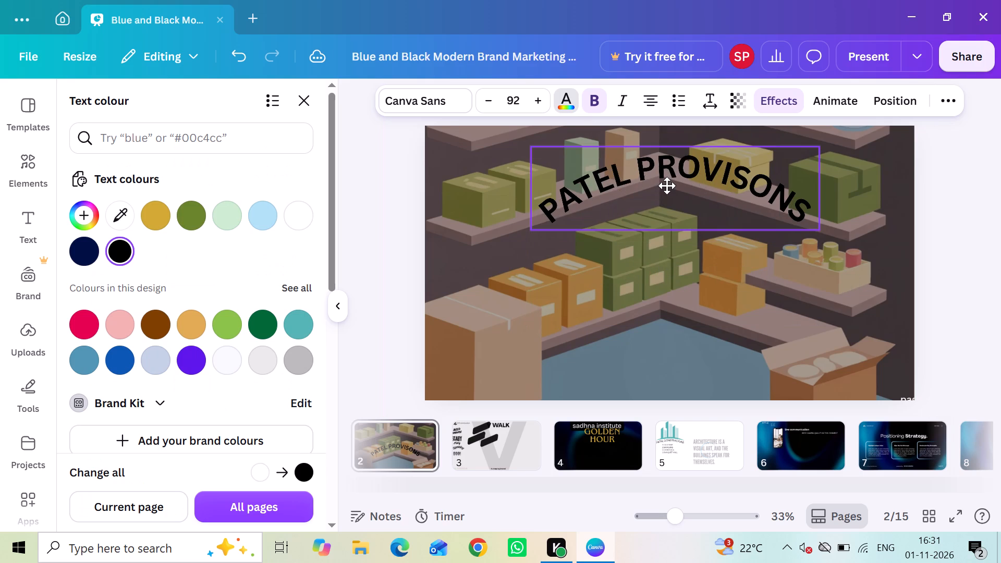
left_click_drag(667, 186, 670, 160)
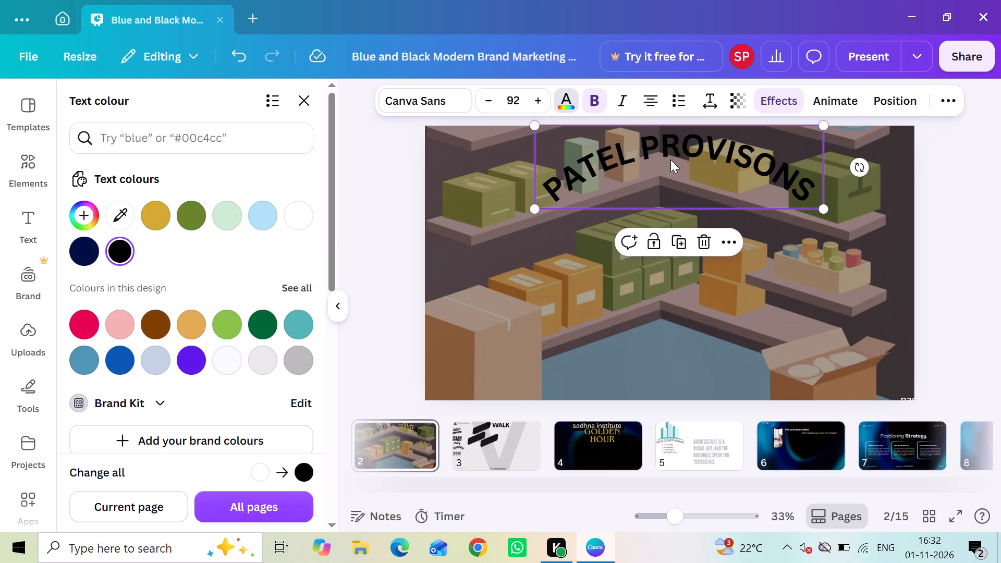
key("Up")
key("Up")
key("Up")
key("Up")
key("Up")
key("Up")
key("Up")
key("Up")
key("Up")
key("Up")
key("Up")
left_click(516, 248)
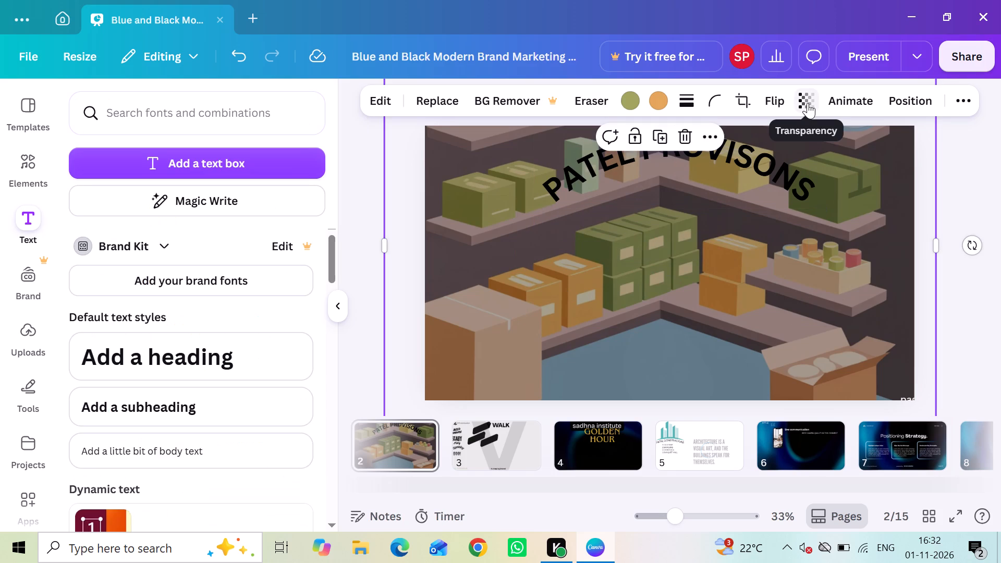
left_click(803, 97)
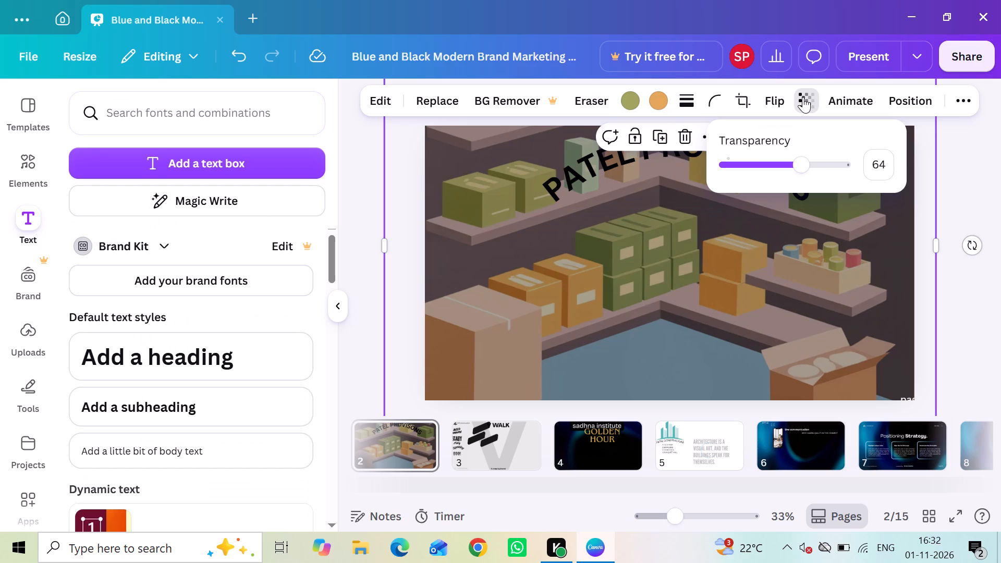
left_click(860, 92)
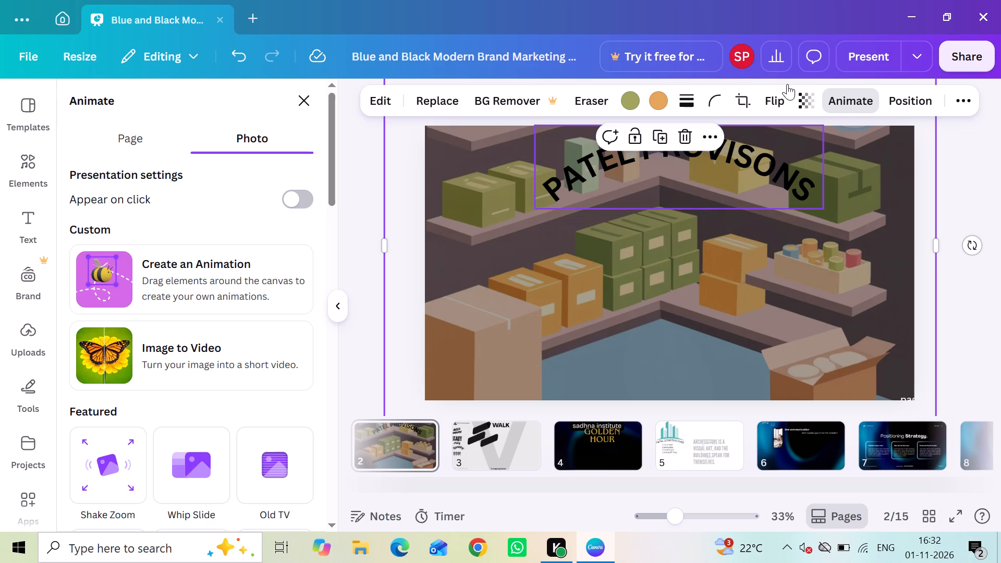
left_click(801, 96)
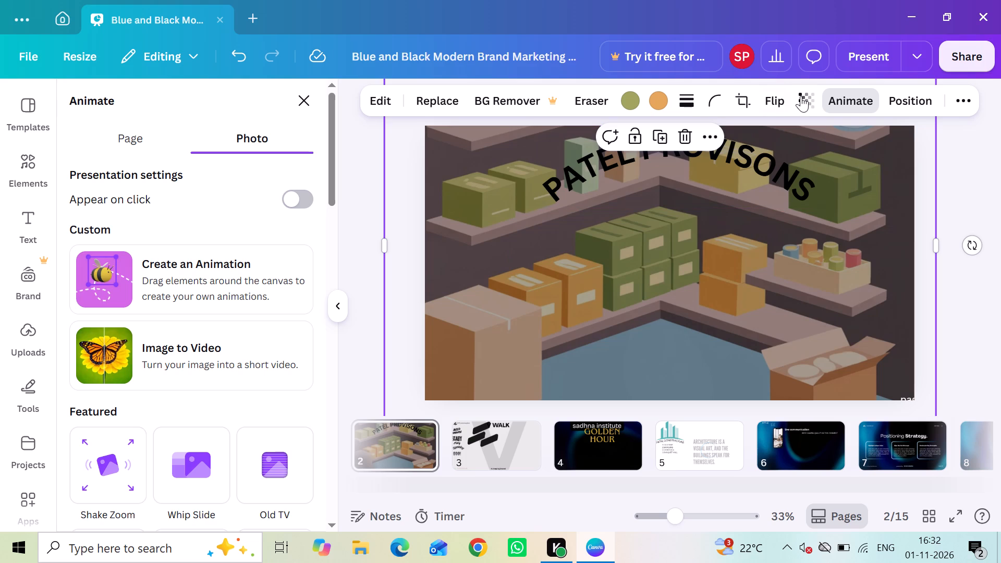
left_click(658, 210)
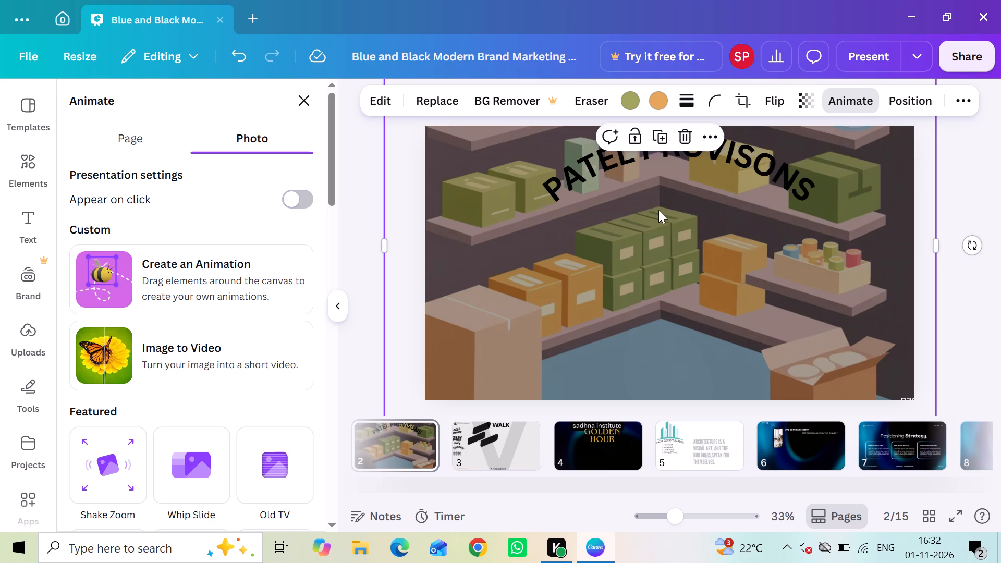
Flatten the PATEL PROVISONS heading by reducing its Curve effect value to 21 and finally to 0.
left_click(587, 173)
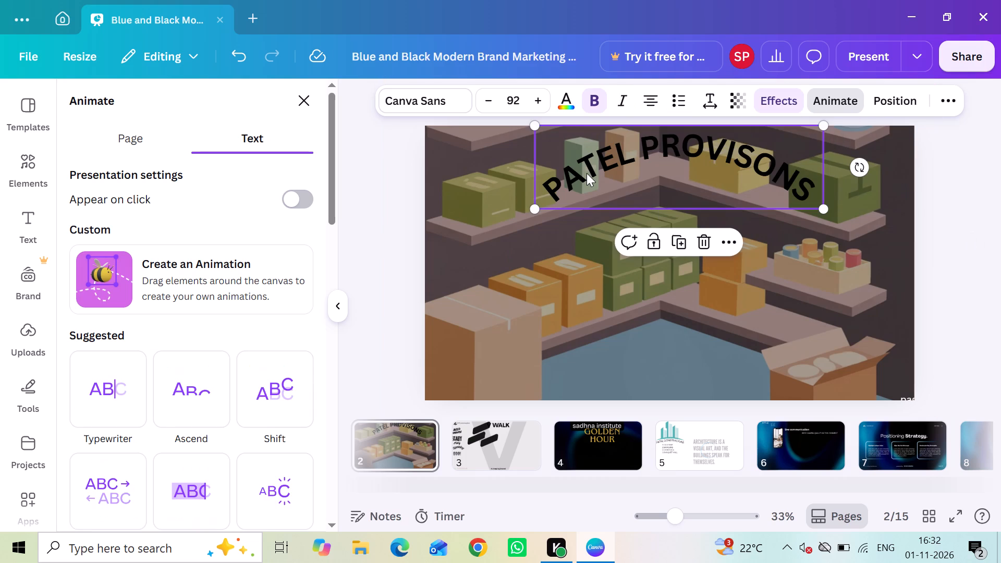
left_click(773, 98)
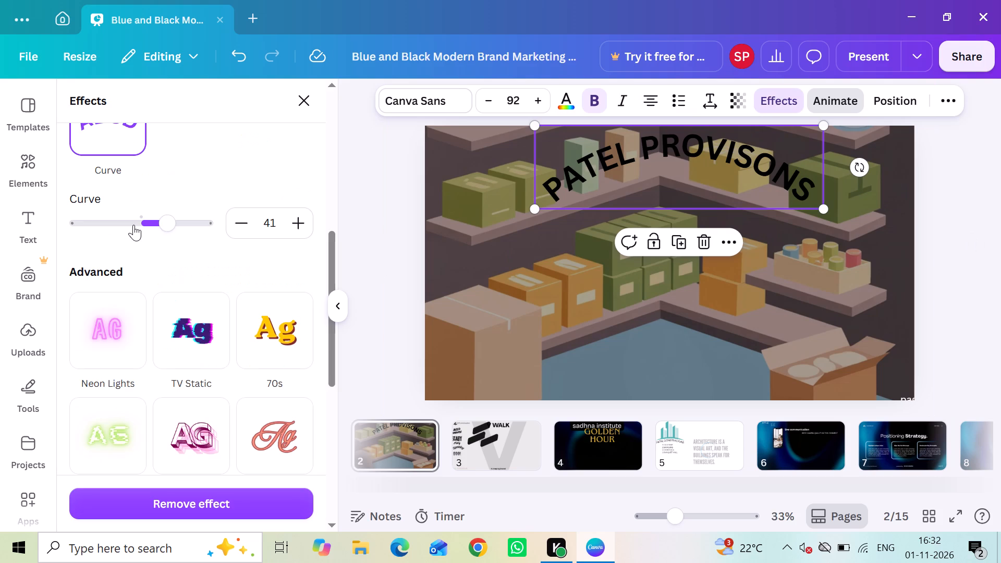
left_click(155, 223)
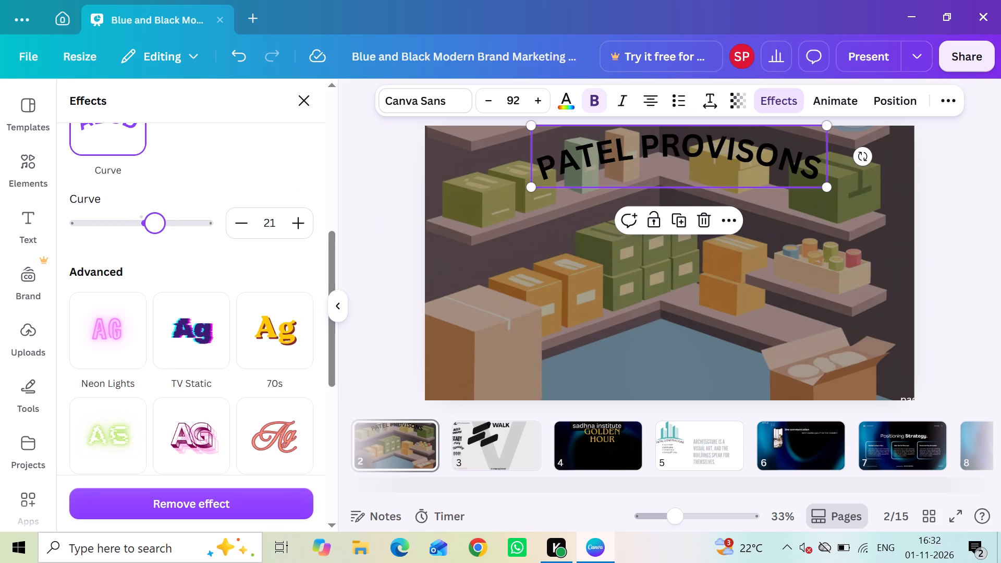
left_click(140, 222)
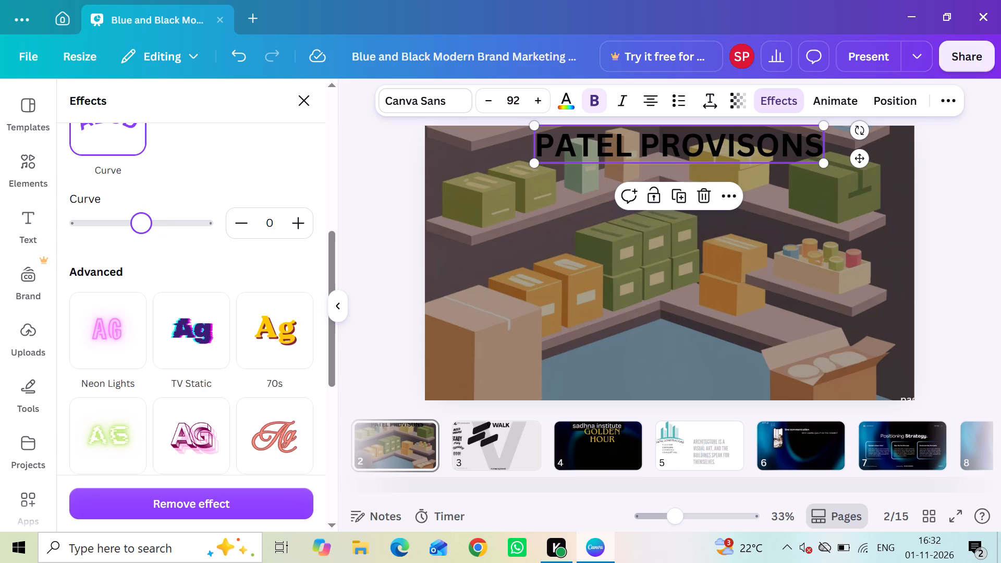
left_click(460, 266)
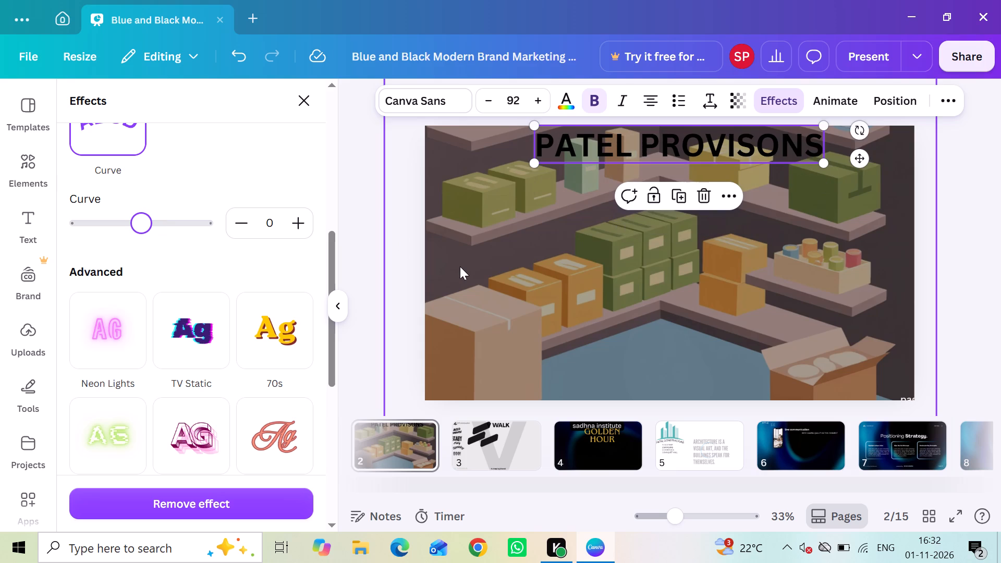
With the heading selected, look through the default text styles, text apps and recently used font combinations.
left_click(799, 137)
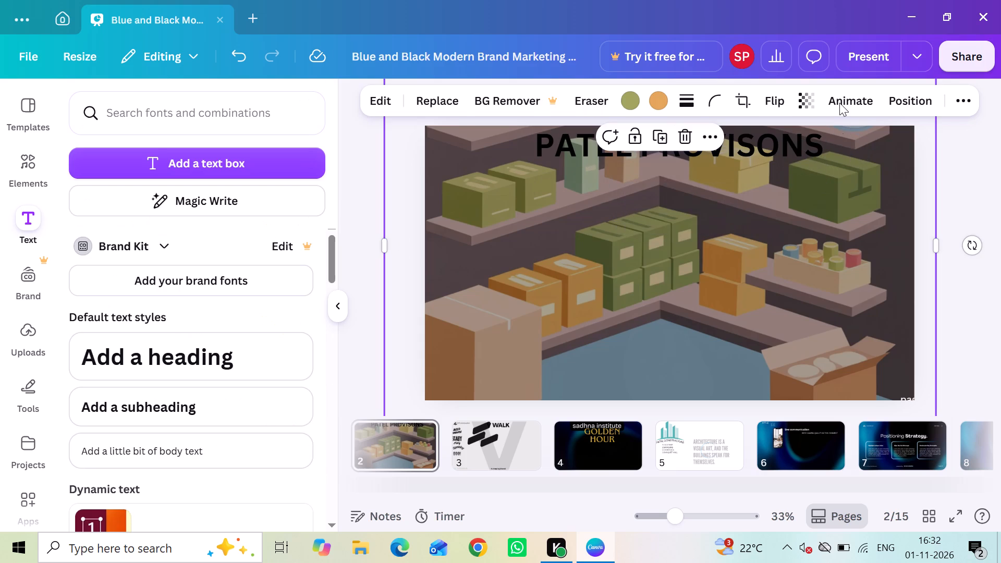
scroll(230, 243, "up", 1)
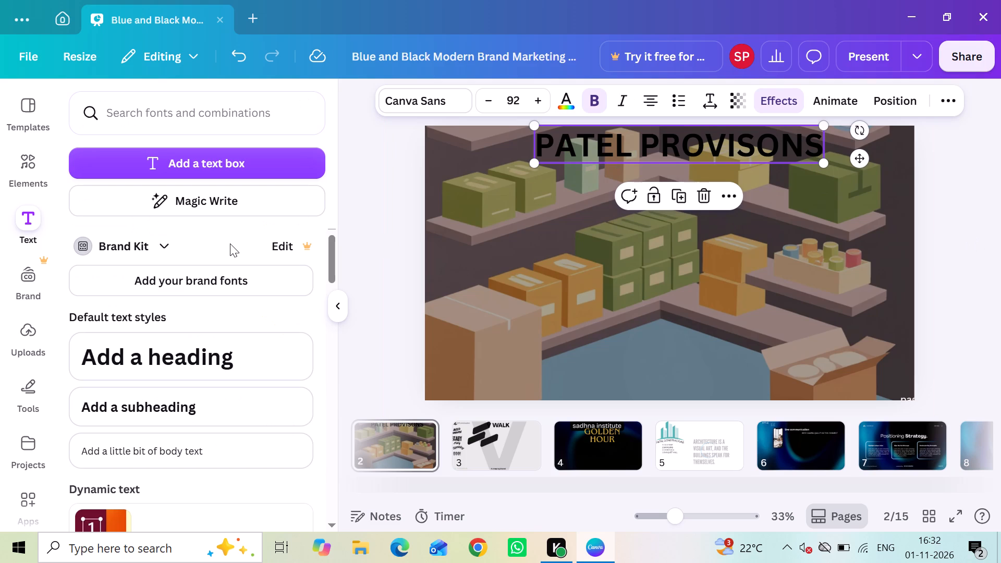
scroll(230, 243, "up", 1)
scroll(119, 336, "down", 2)
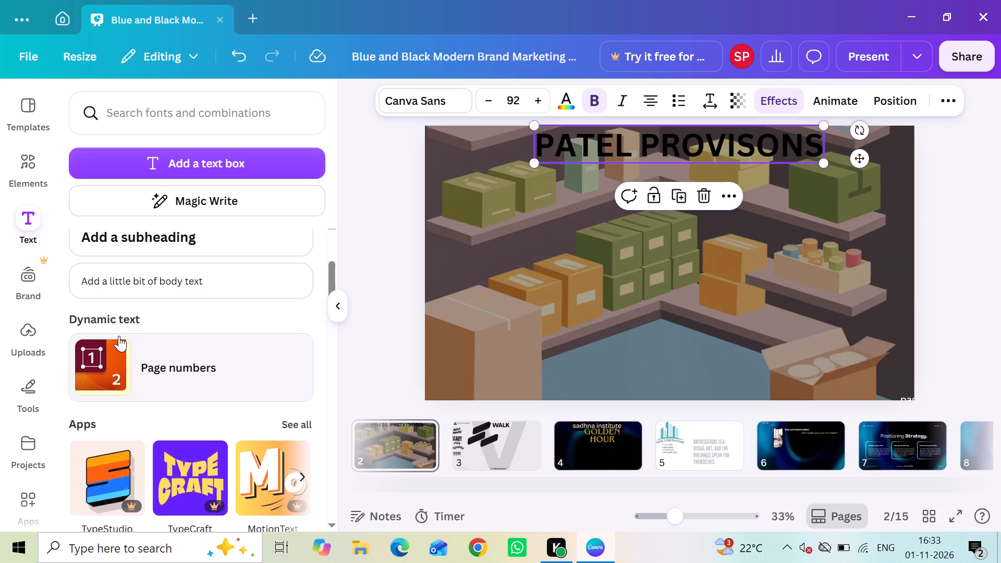
scroll(119, 336, "down", 2)
scroll(119, 336, "right", 1)
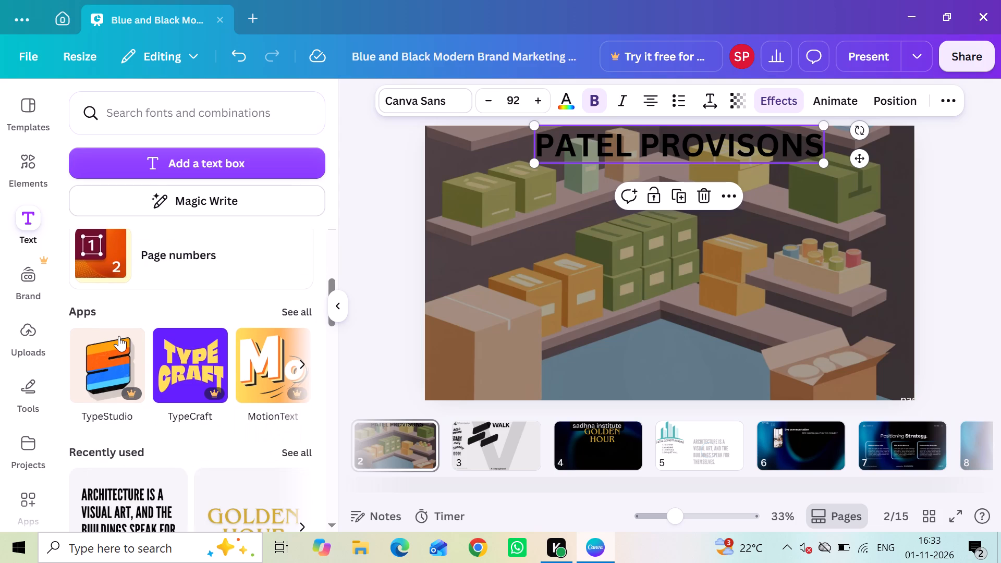
scroll(119, 336, "right", 1)
scroll(119, 336, "up", 4)
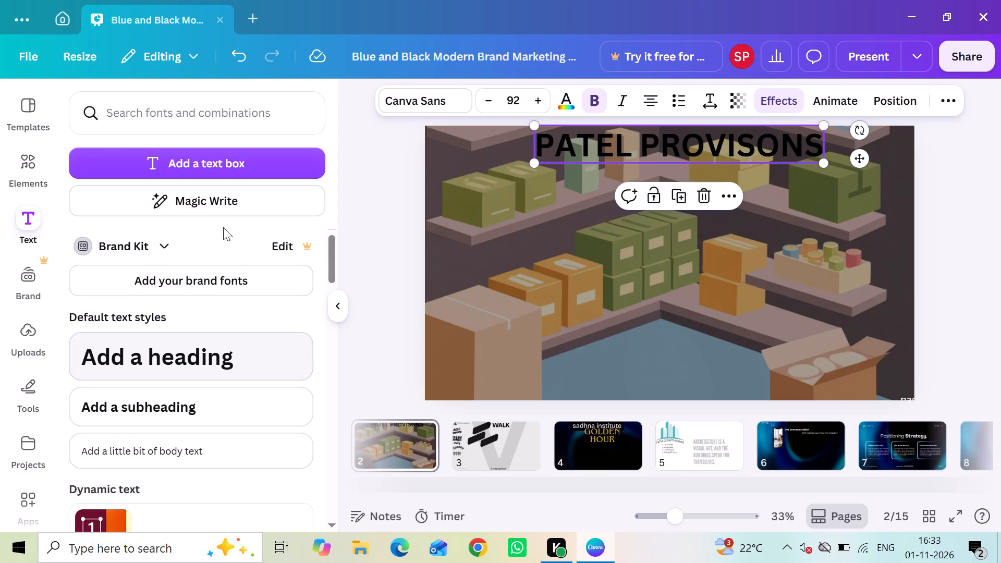
left_click(358, 206)
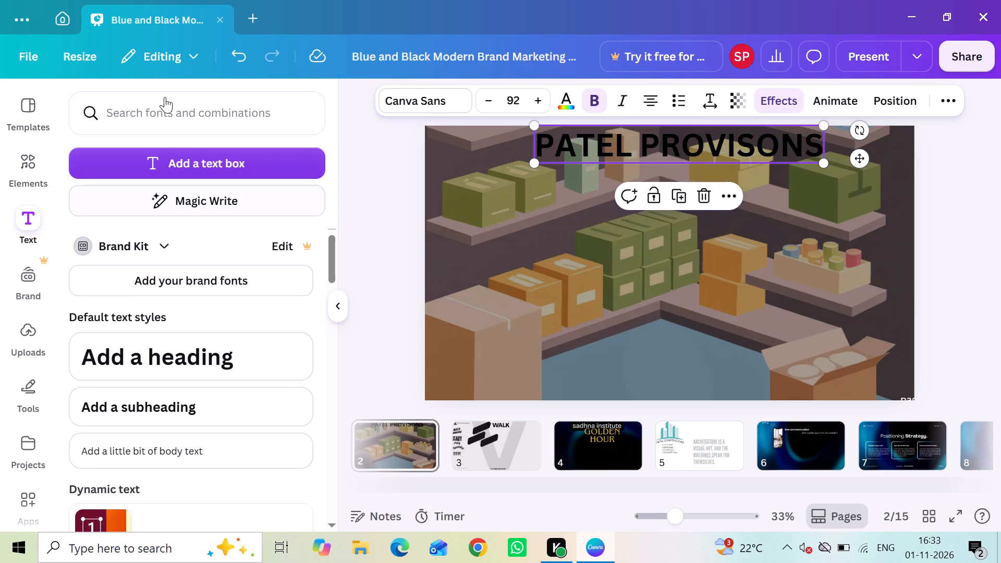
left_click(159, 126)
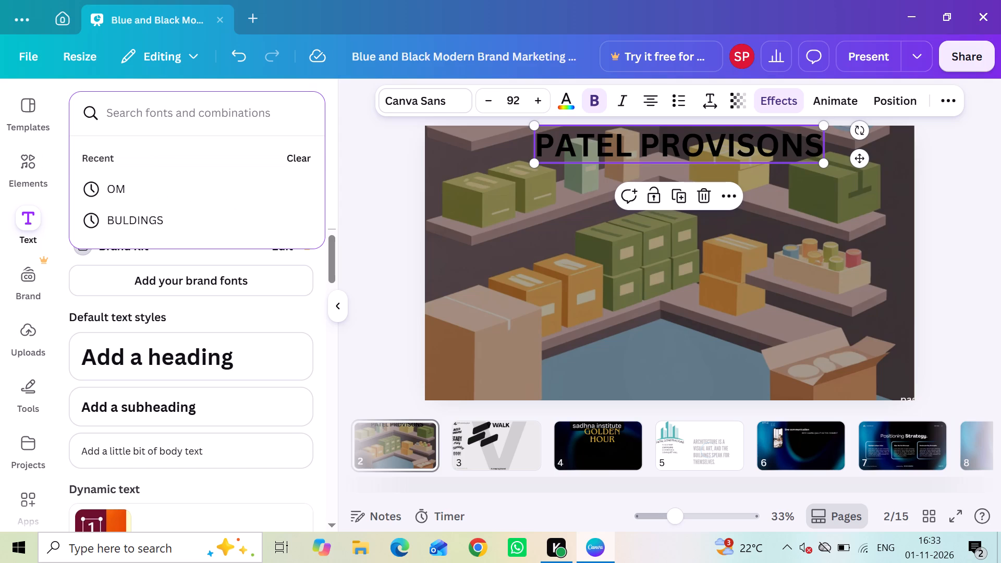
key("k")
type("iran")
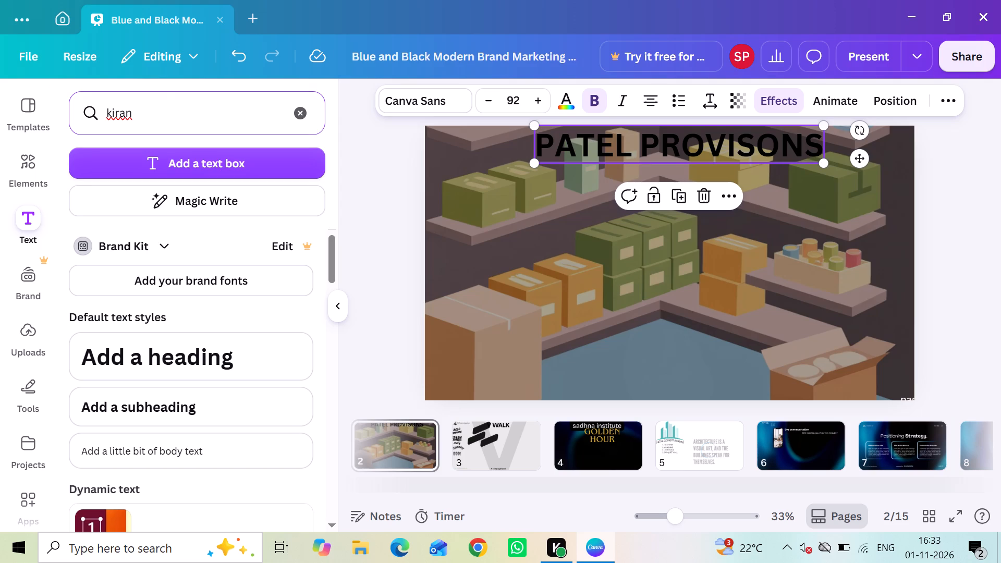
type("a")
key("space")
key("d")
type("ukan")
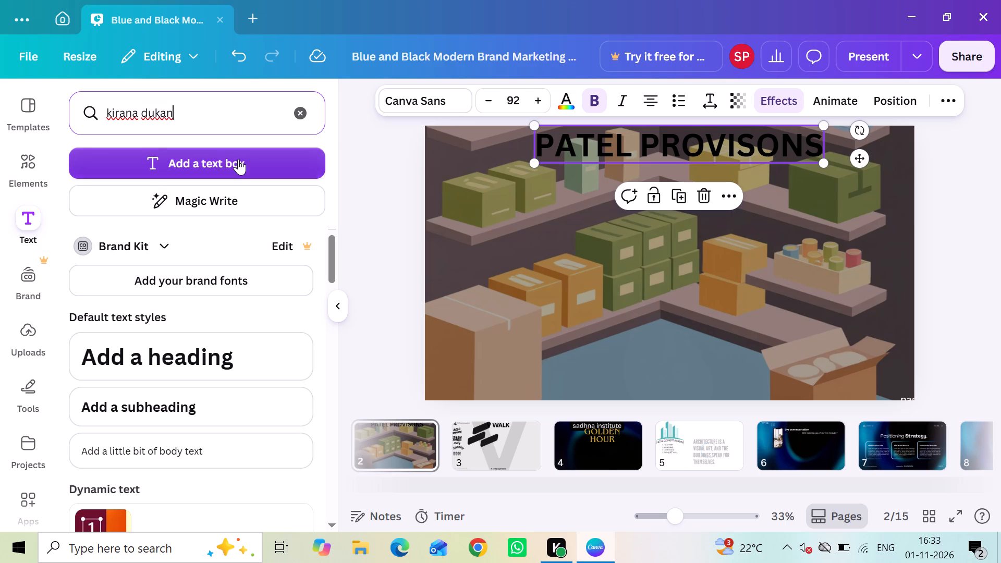
Search the elements library for "kirana dukan" in place of the previous search.
left_click(30, 166)
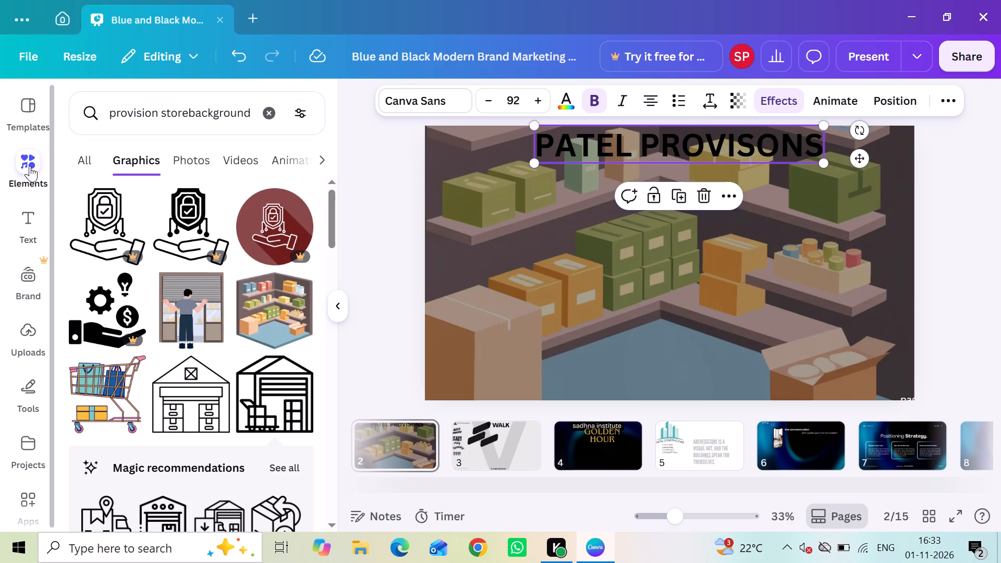
left_click(267, 113)
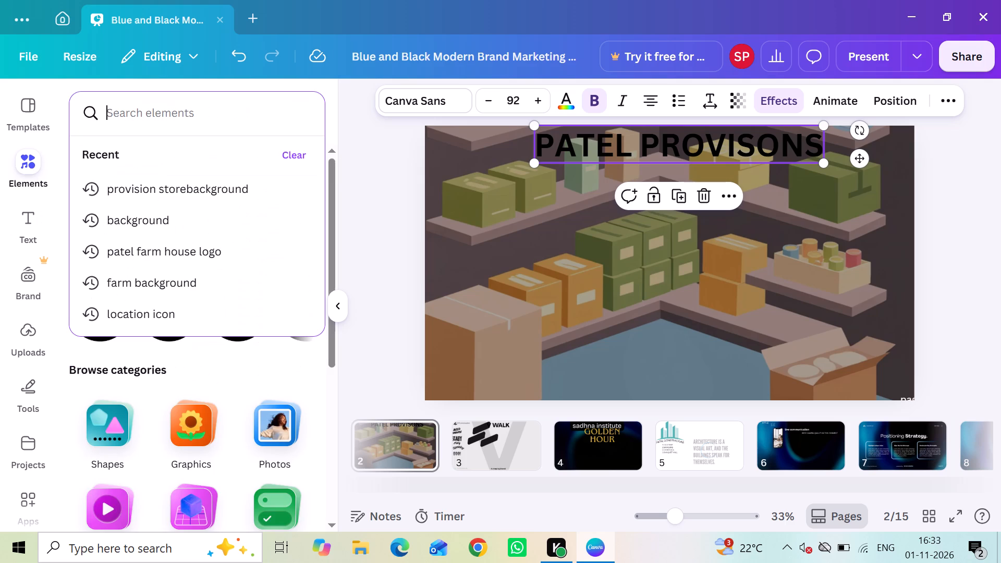
key("k")
type("irana")
key("space")
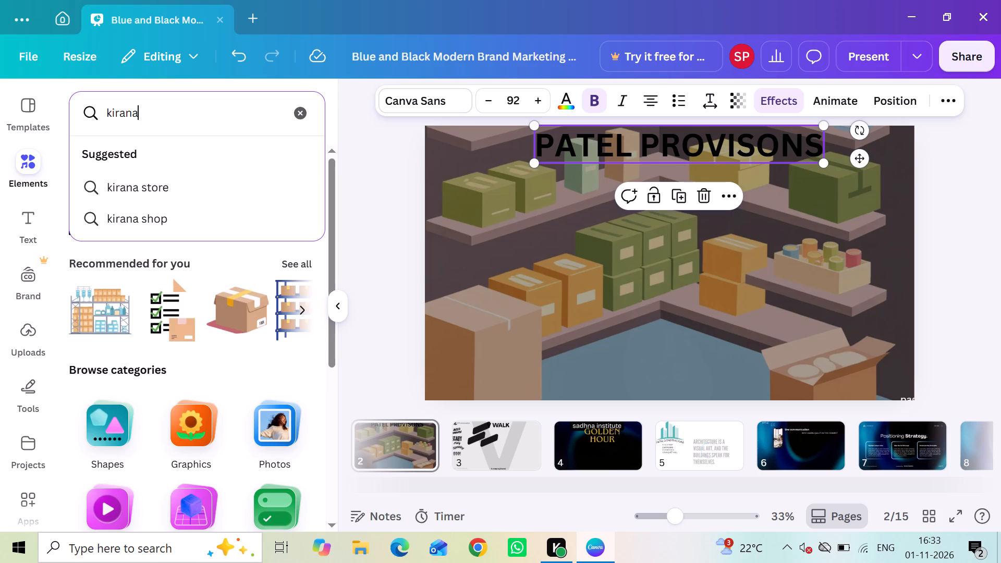
key("d")
type("ukan")
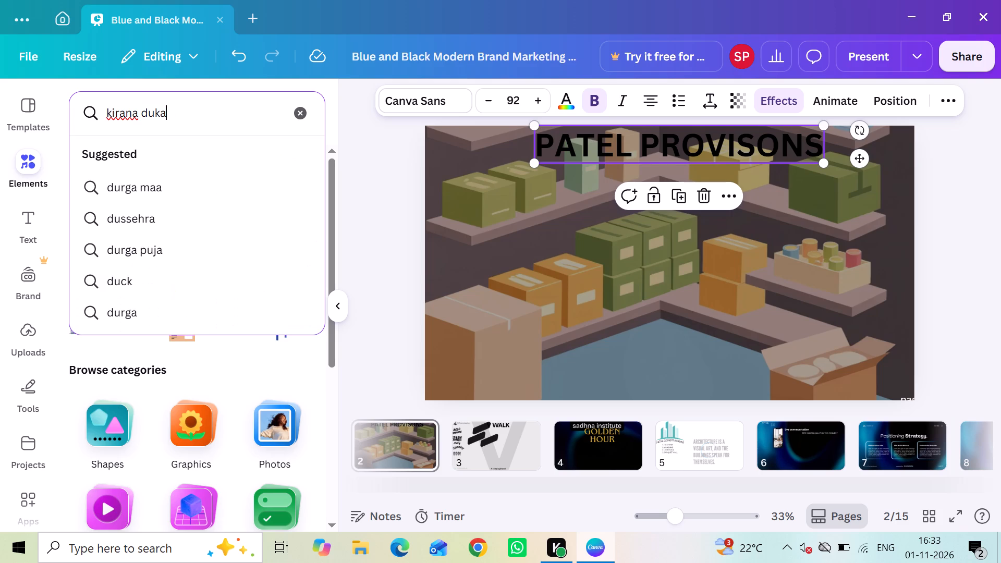
key("Return")
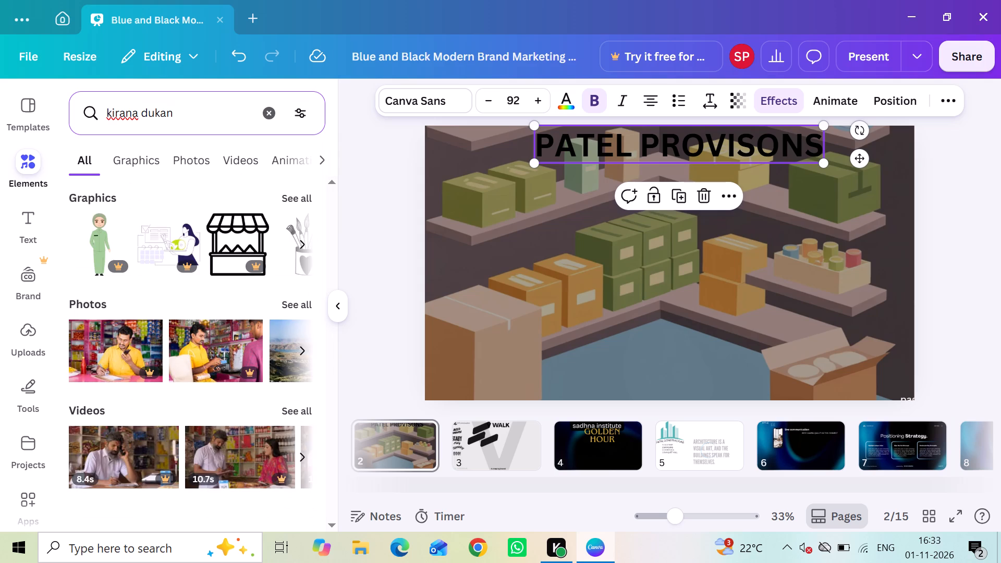
Add the pink milk carton with a straw from the kirana dukan graphics to the middle of page 2.
scroll(232, 260, "left", 6)
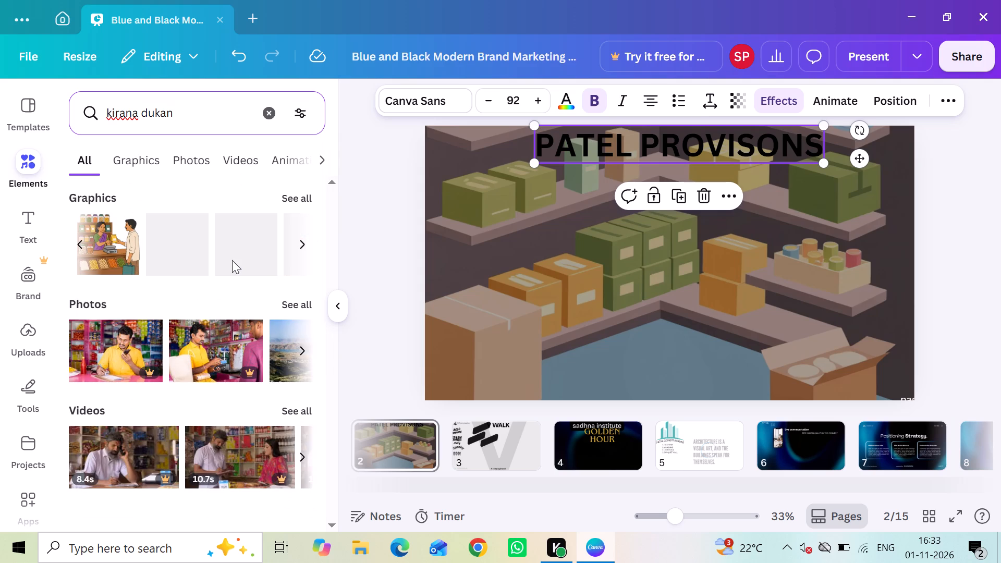
scroll(232, 260, "left", 2)
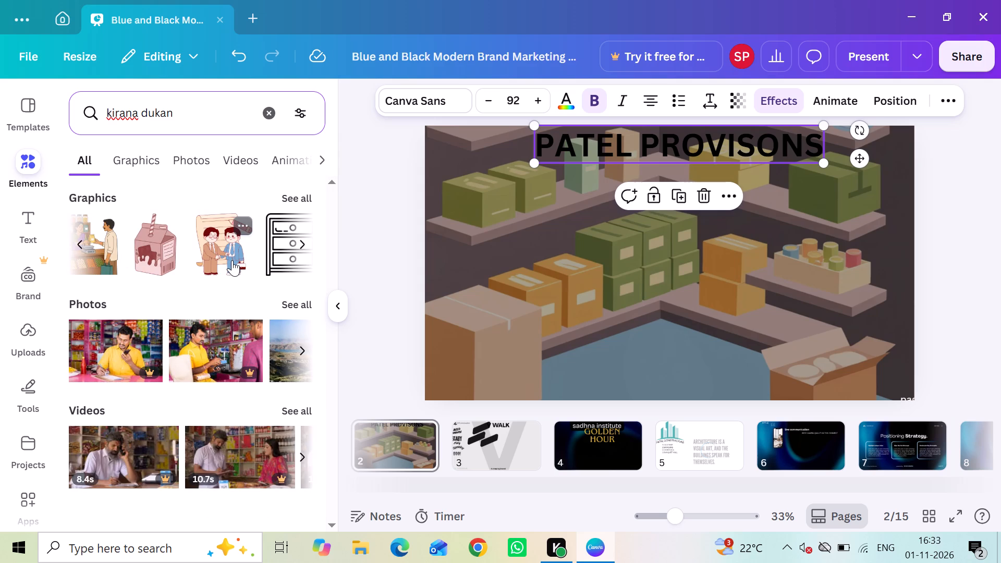
left_click(164, 236)
left_click(180, 244)
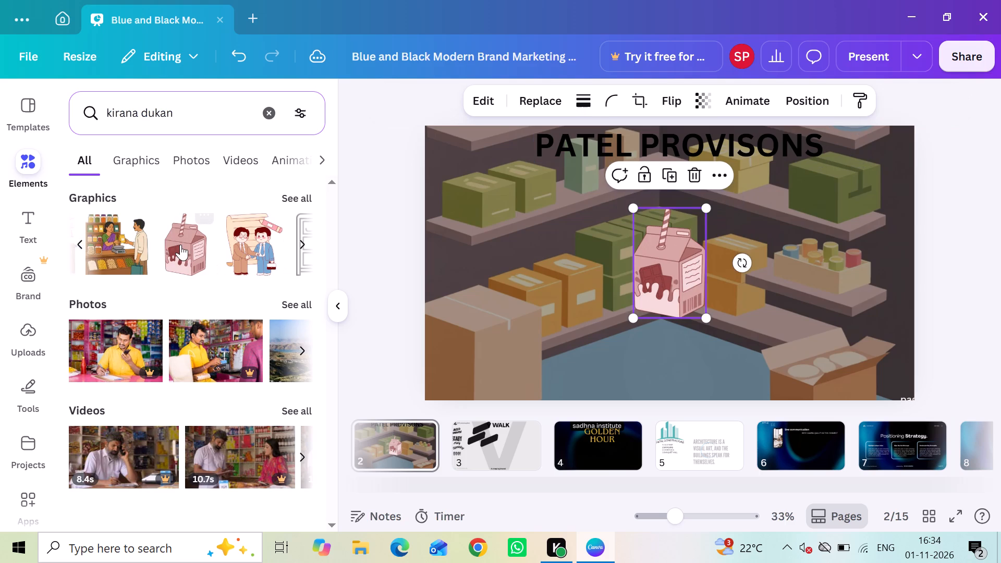
left_click(702, 182)
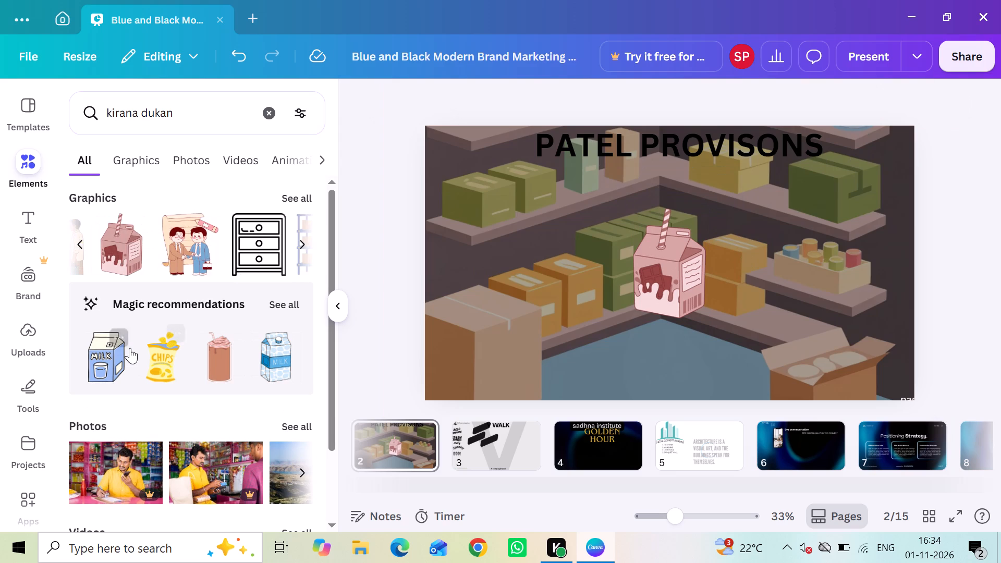
left_click(115, 353)
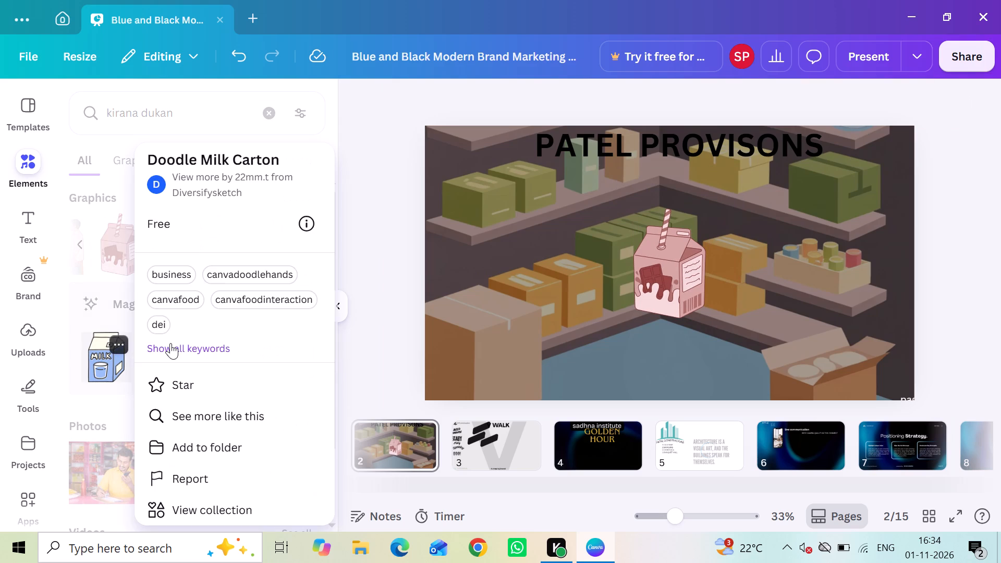
left_click(85, 297)
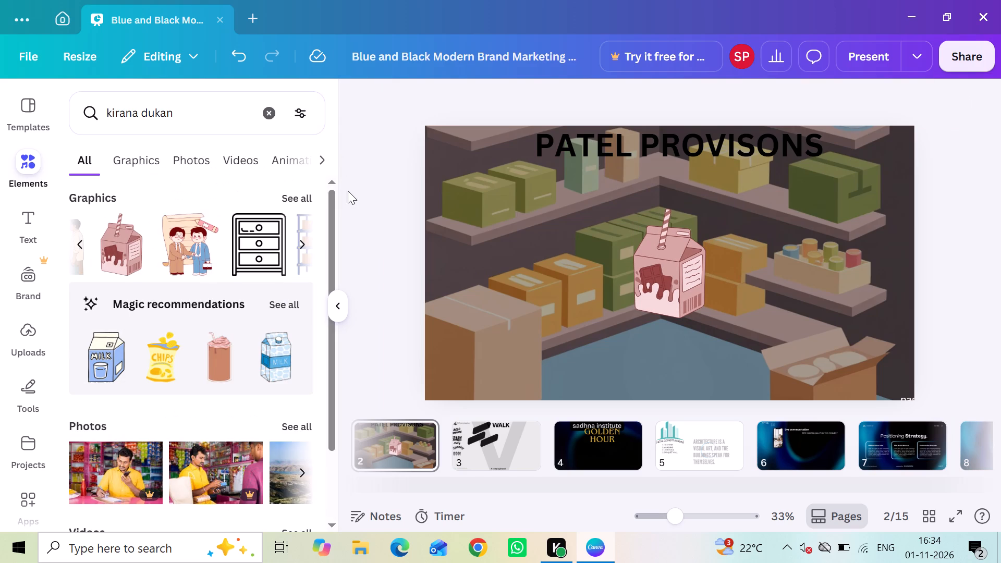
Look through the full set of kirana dukan graphics for more illustrations that suit the store page.
left_click(296, 200)
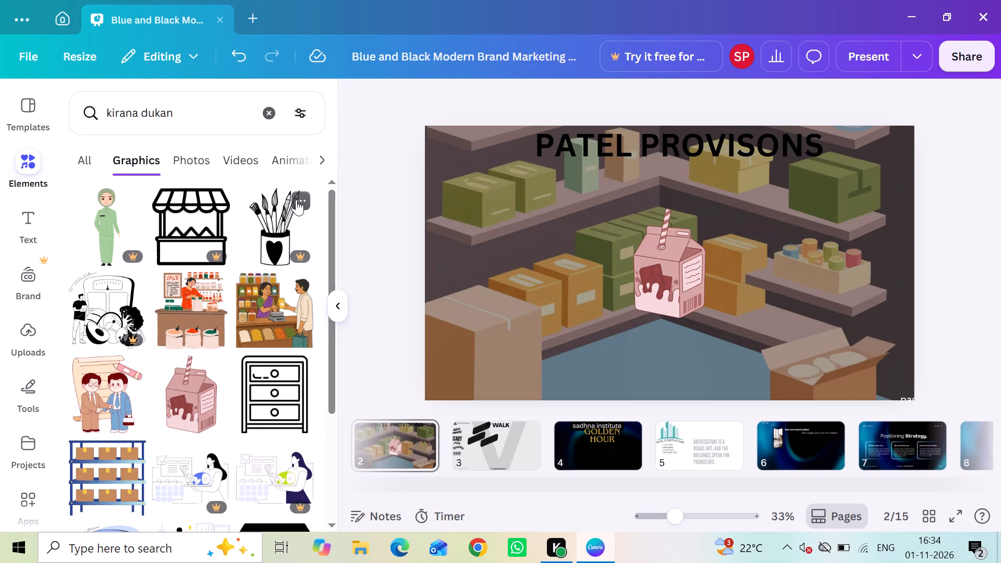
scroll(194, 336, "down", 2)
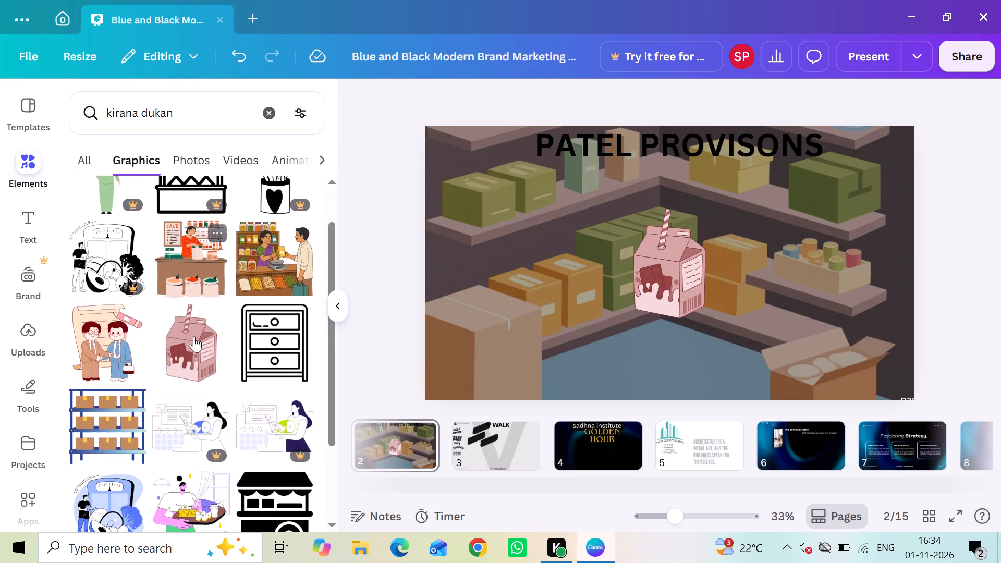
scroll(194, 336, "down", 6)
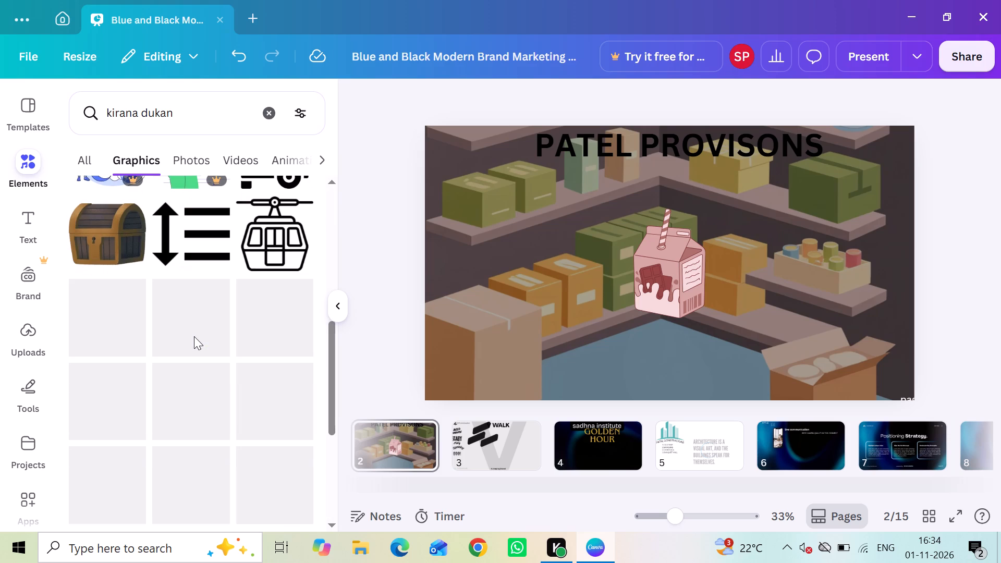
scroll(194, 336, "down", 1)
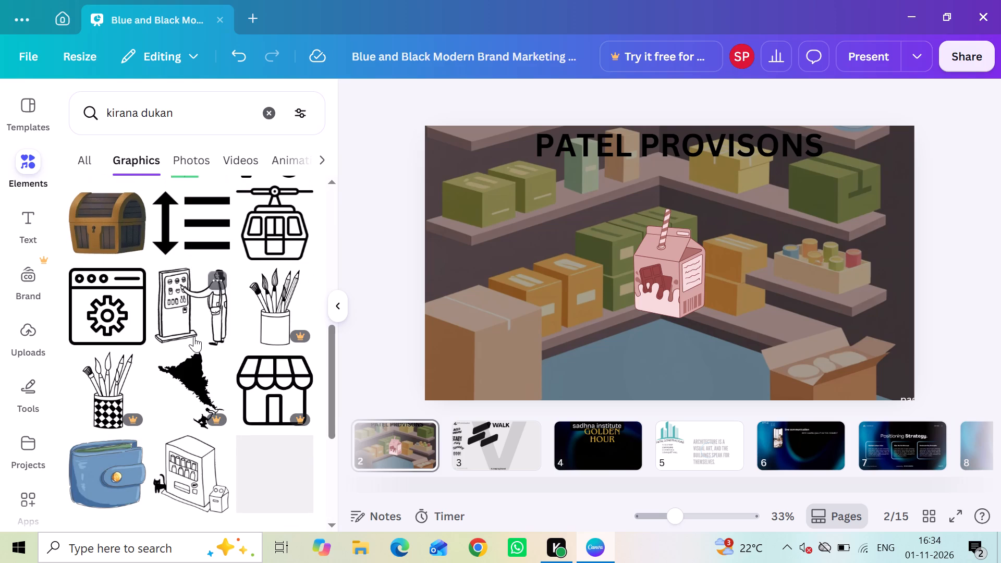
scroll(194, 336, "down", 1)
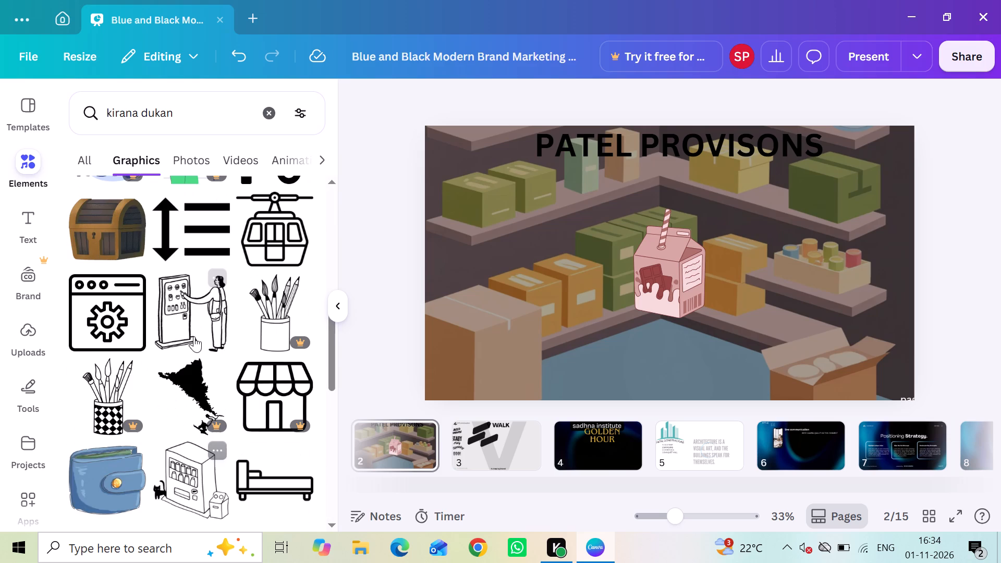
scroll(194, 336, "down", 3)
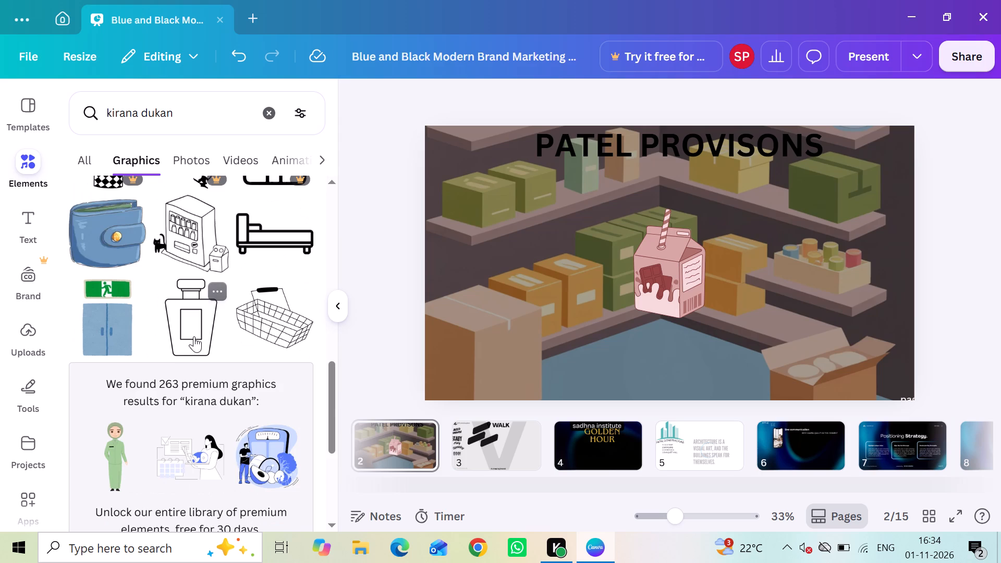
scroll(194, 336, "down", 4)
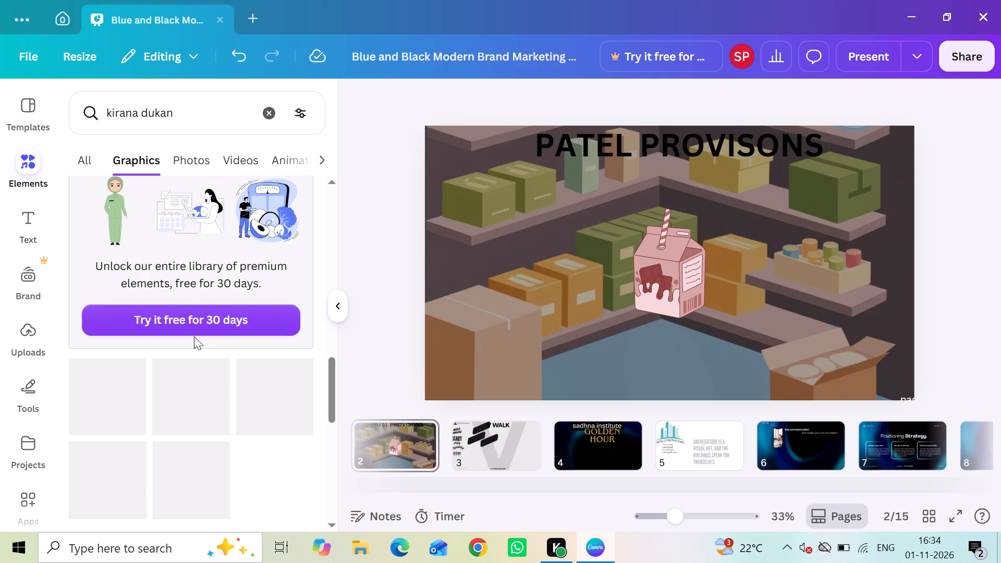
scroll(194, 336, "down", 1)
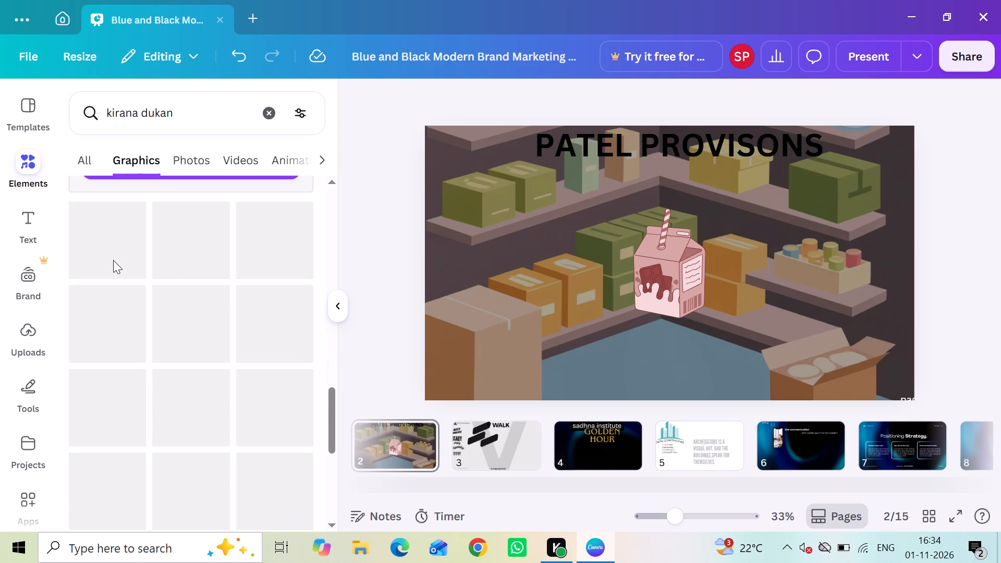
Clear the kirana dukan search and enter a new elements search beginning with "the".
left_click(267, 120)
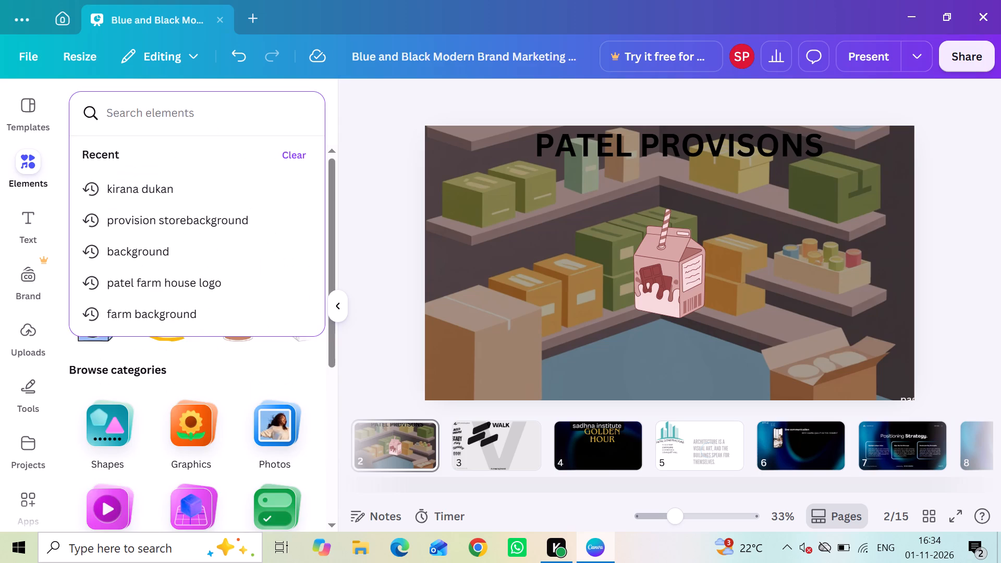
key("t")
key("h")
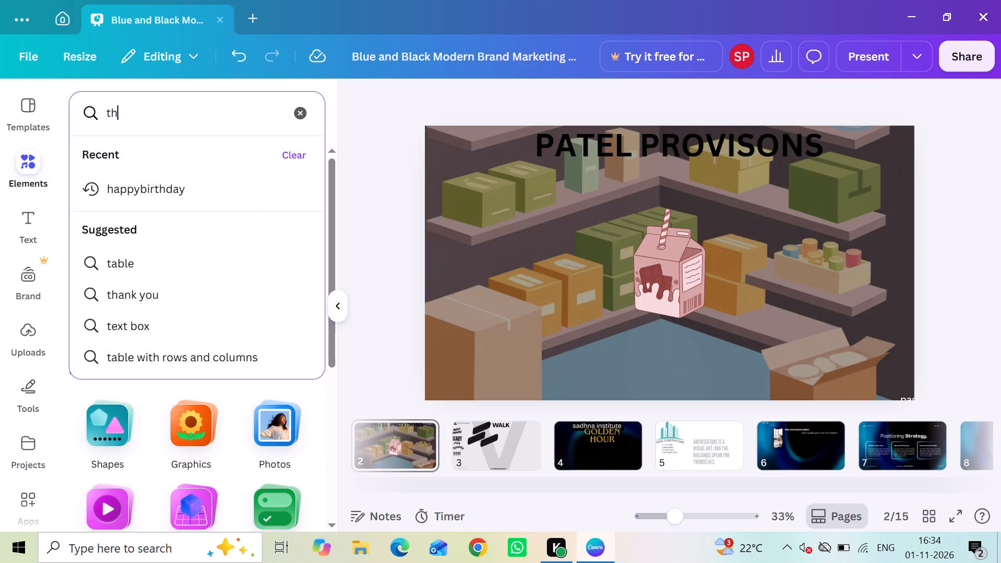
type("e")
key("space")
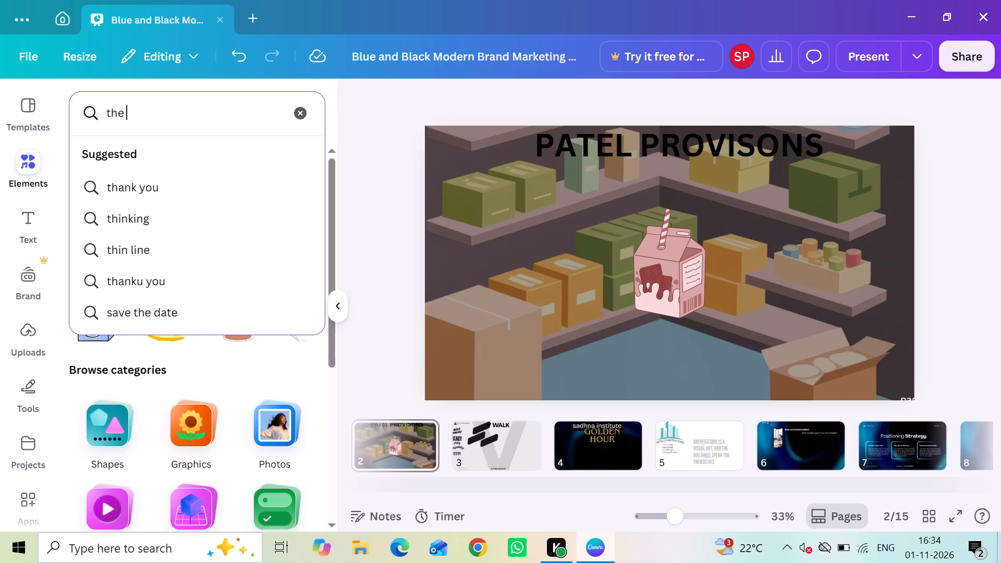
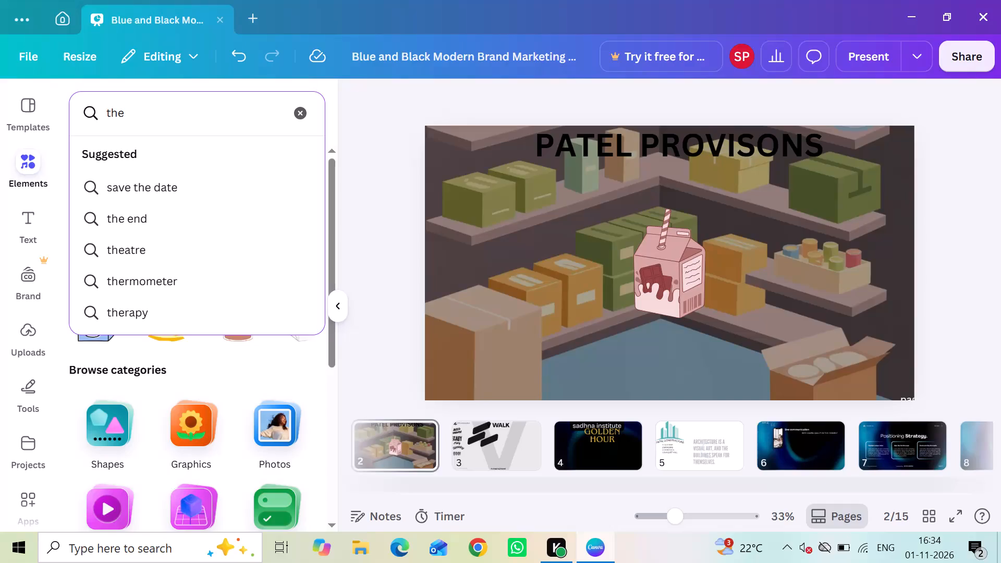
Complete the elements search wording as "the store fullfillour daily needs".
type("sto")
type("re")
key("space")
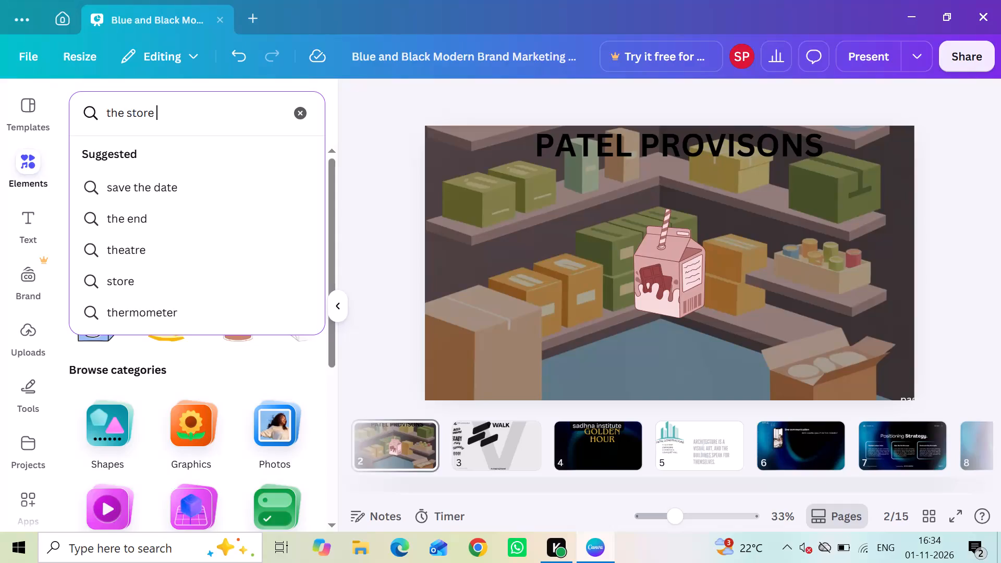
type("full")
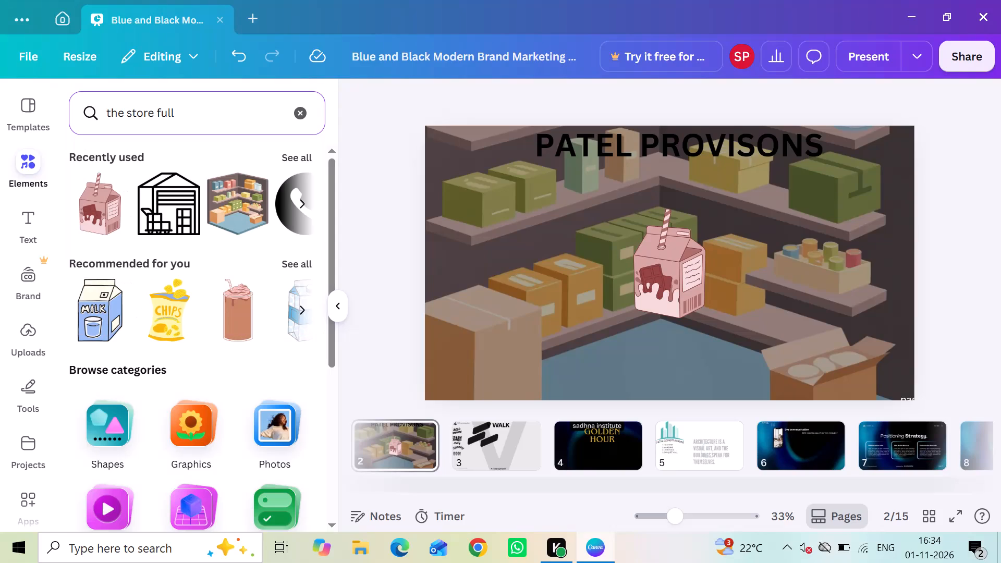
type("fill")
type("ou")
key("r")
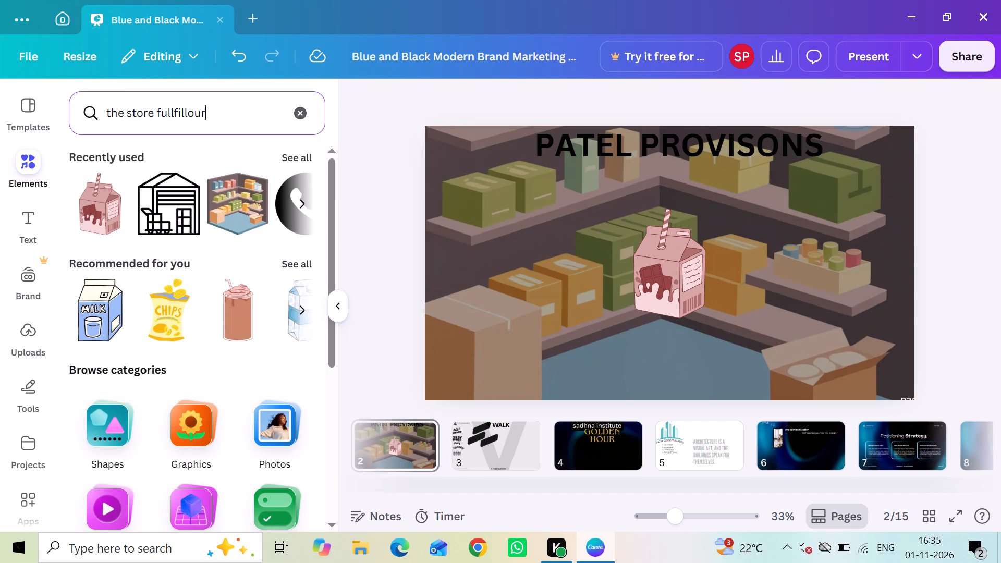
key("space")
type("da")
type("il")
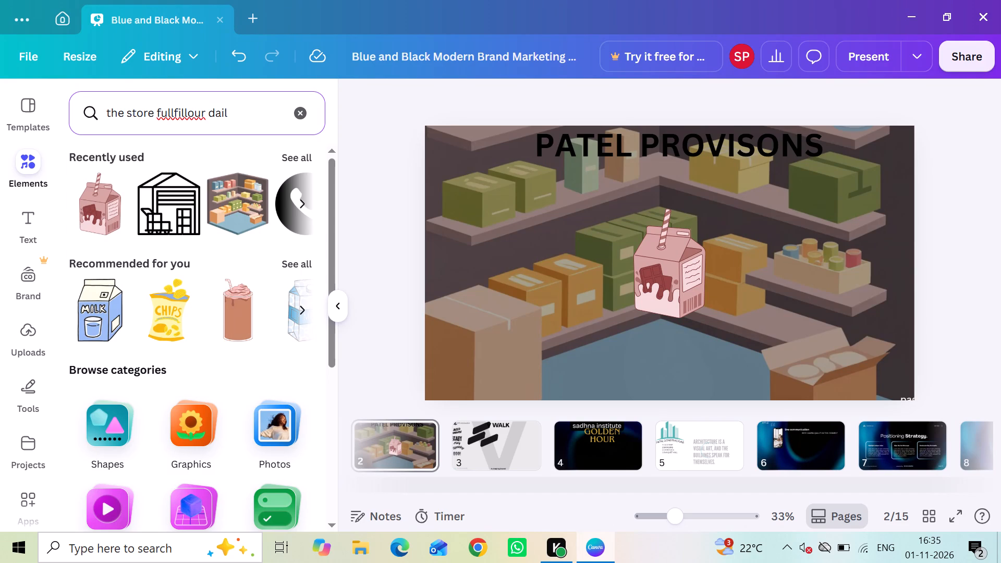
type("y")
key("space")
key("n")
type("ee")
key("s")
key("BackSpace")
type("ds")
Add a body text line reading "THE STORE FULL FILL OUR DAILY NEEDS" across the middle of page 2.
left_click(32, 218)
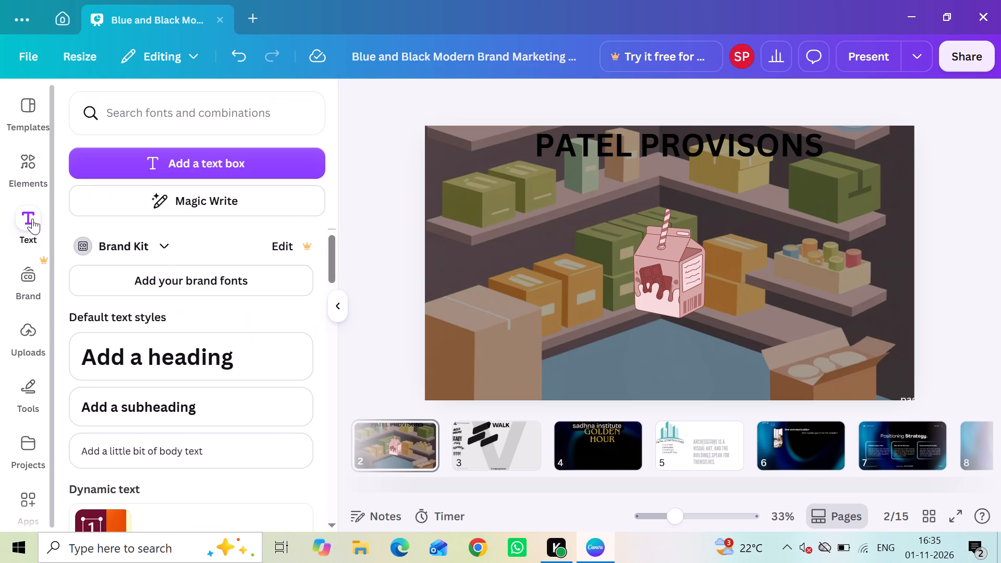
left_click(132, 457)
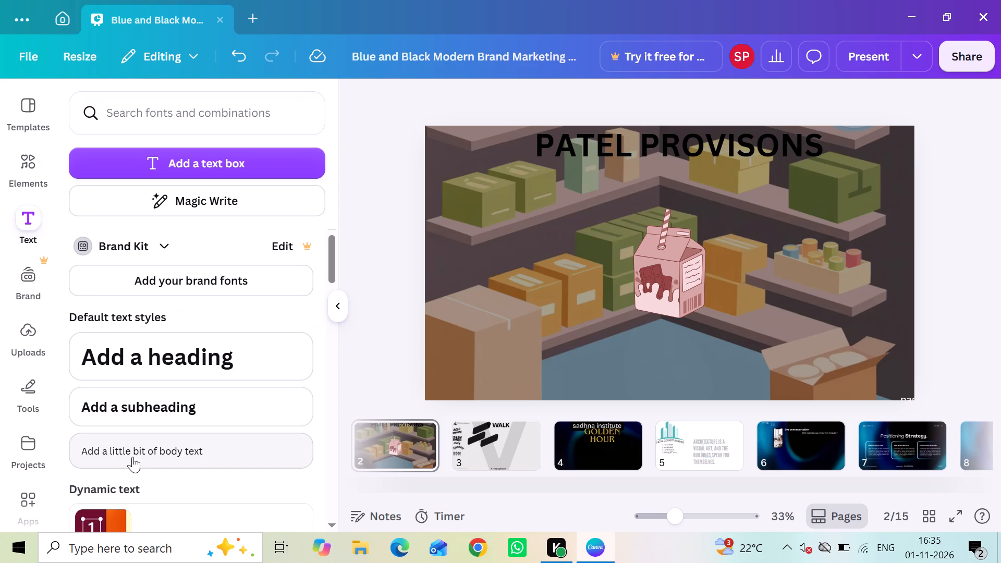
type("THE")
key("space")
type("ST")
type("OREV")
key("BackSpace")
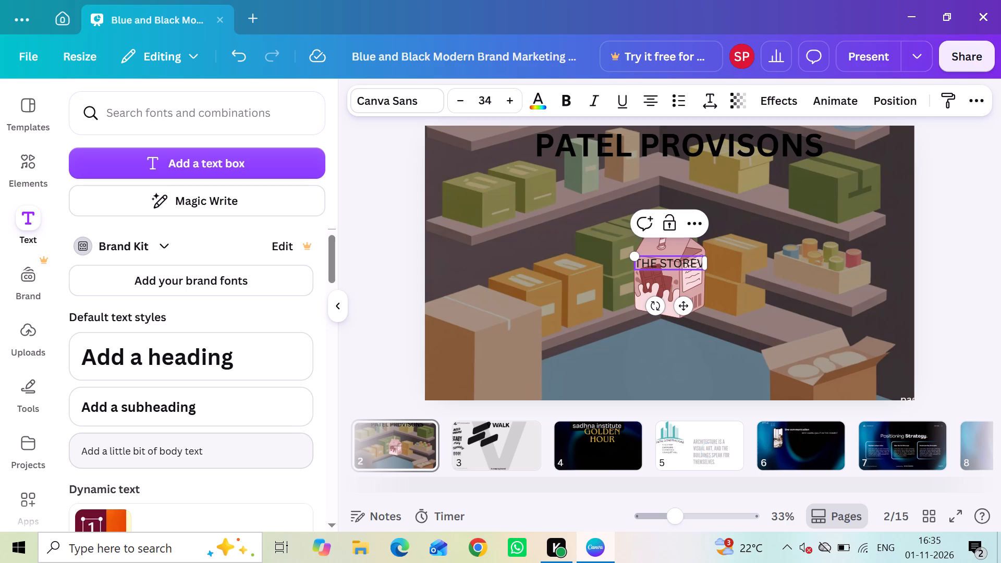
key("space")
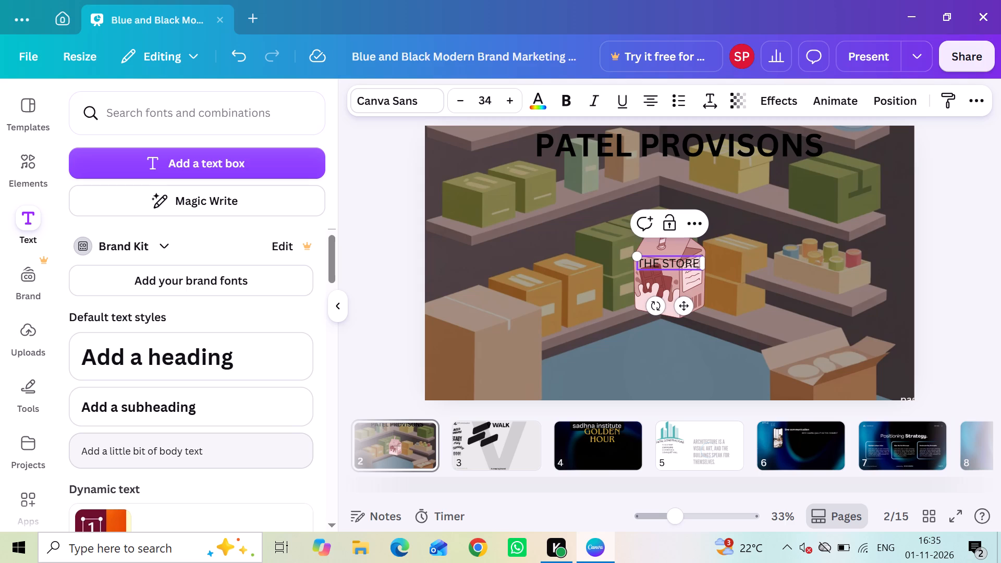
type("FULK")
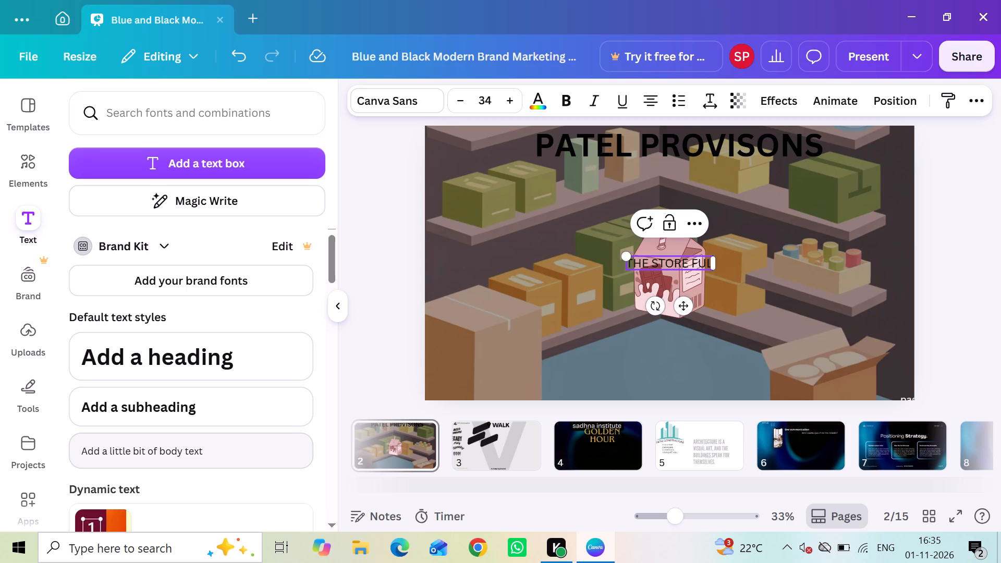
key("BackSpace")
key("BackSpace")
type("LL")
key("space")
key("f")
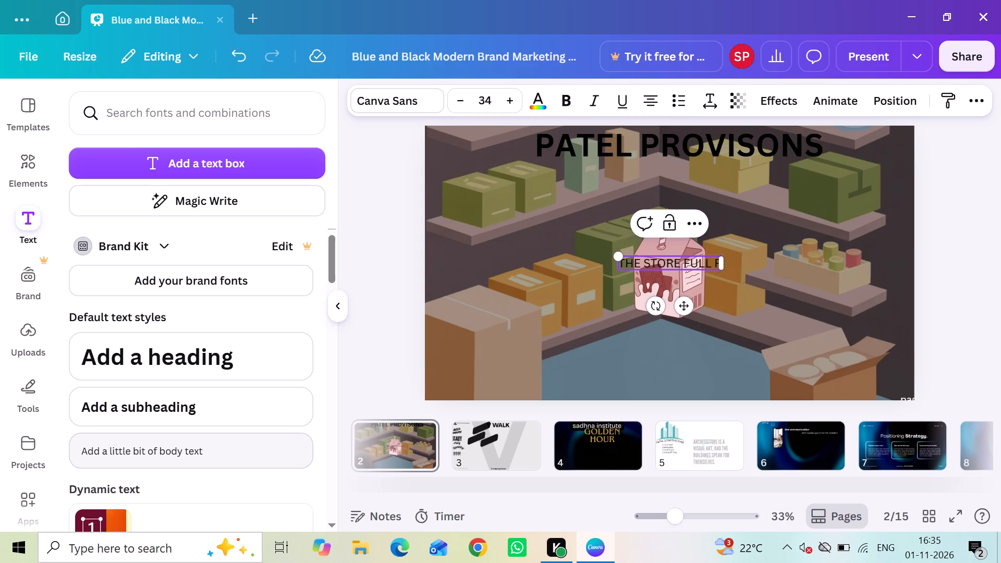
type("ILL")
key("space")
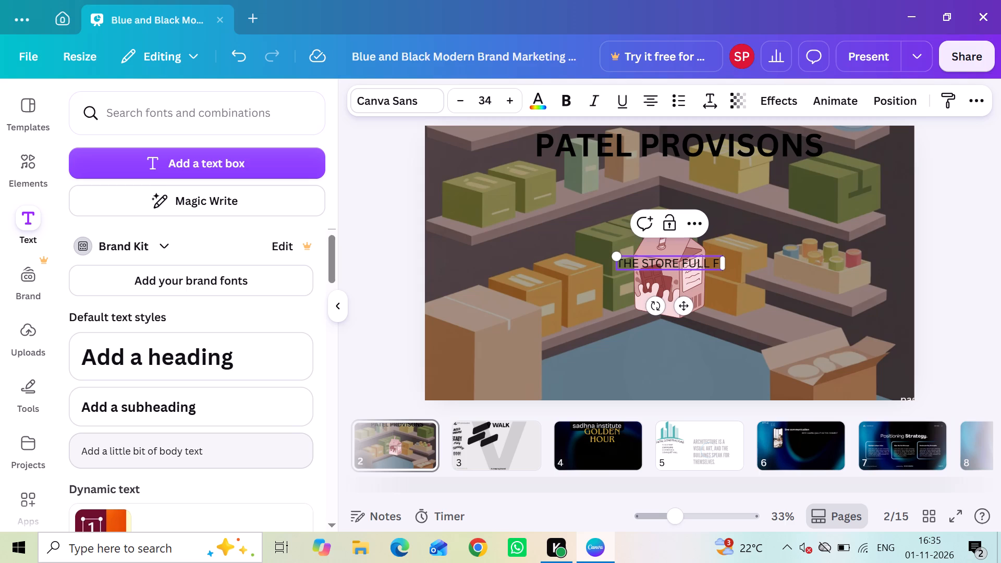
type("OUR")
key("space")
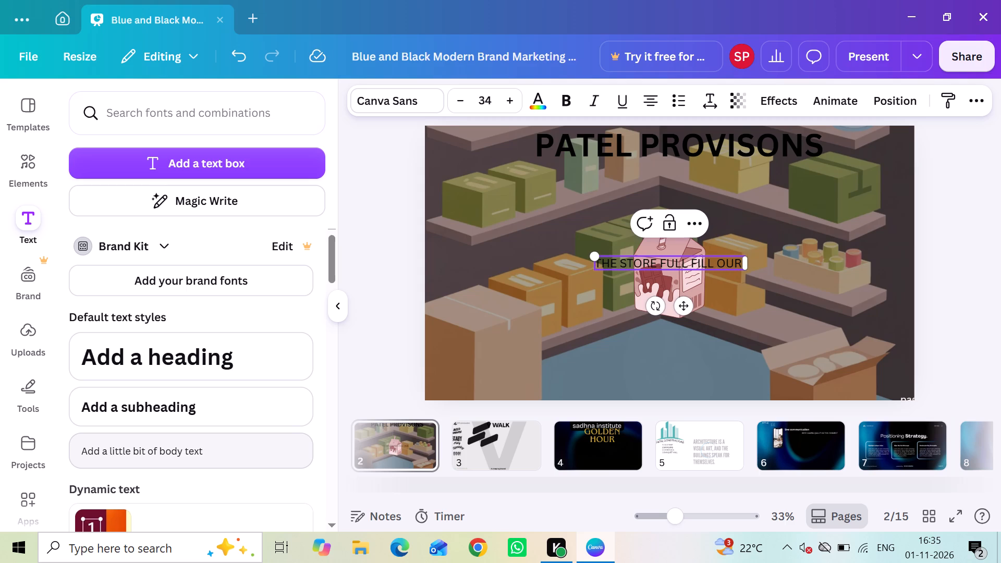
type("DAI")
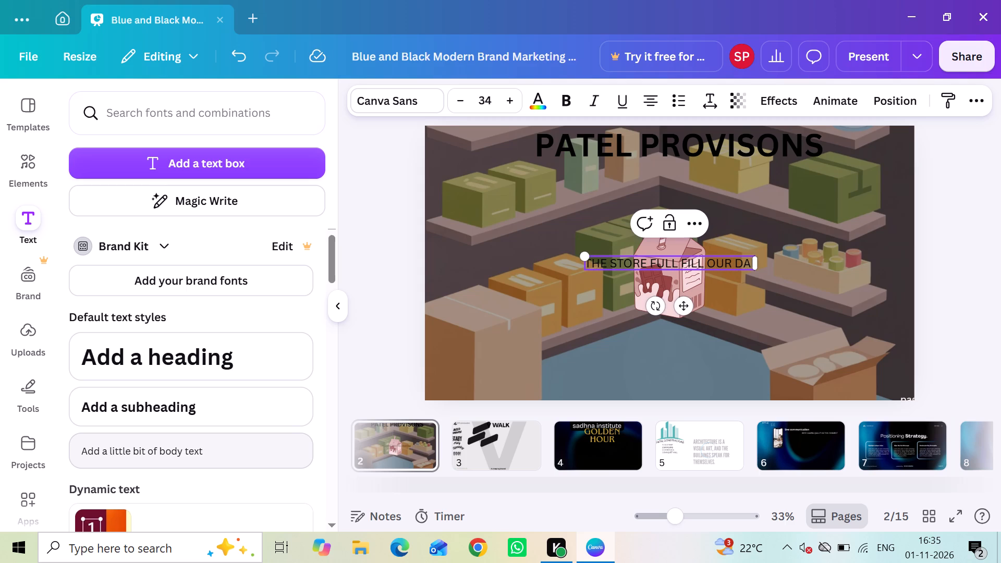
key("l")
type("Y NEE")
key("d")
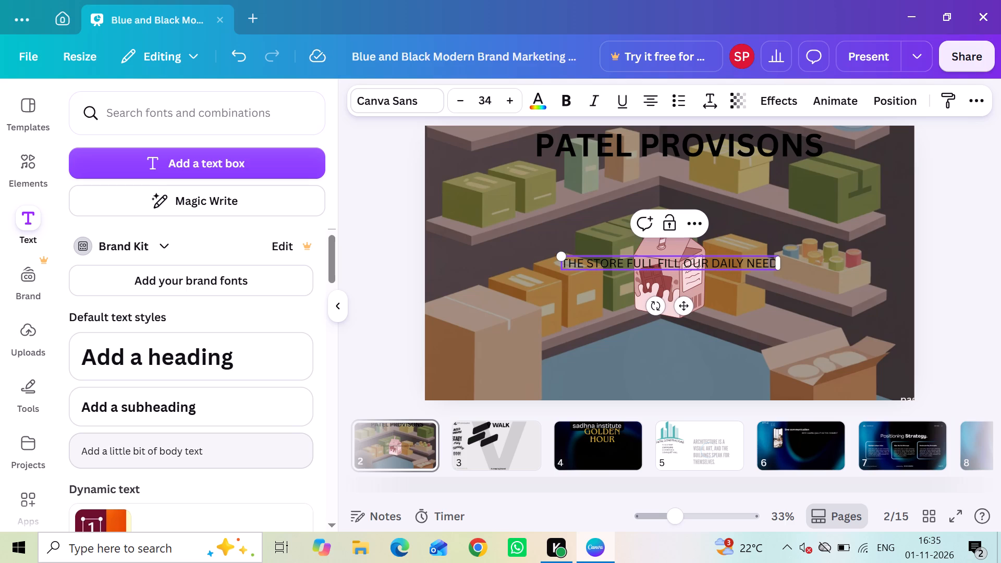
key("s")
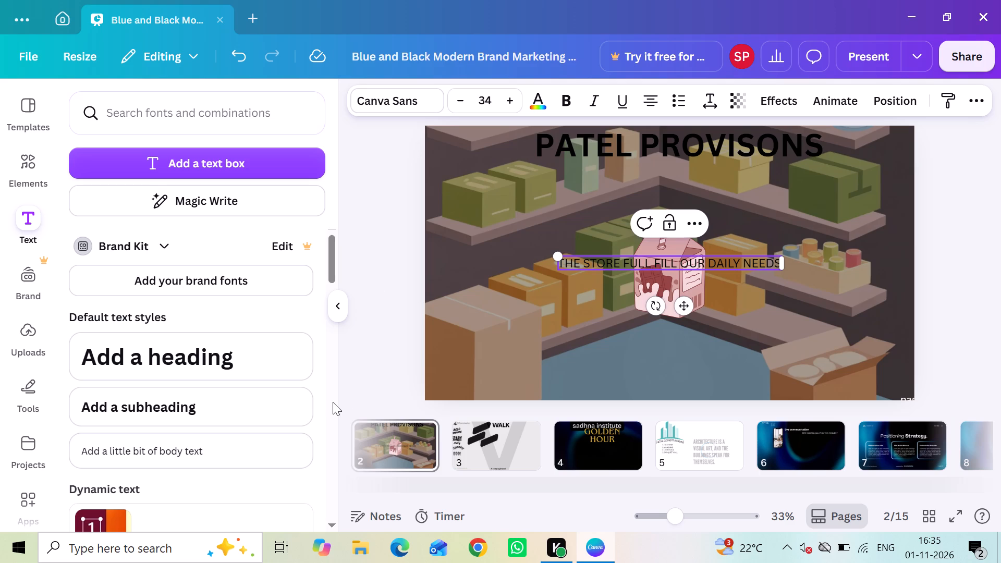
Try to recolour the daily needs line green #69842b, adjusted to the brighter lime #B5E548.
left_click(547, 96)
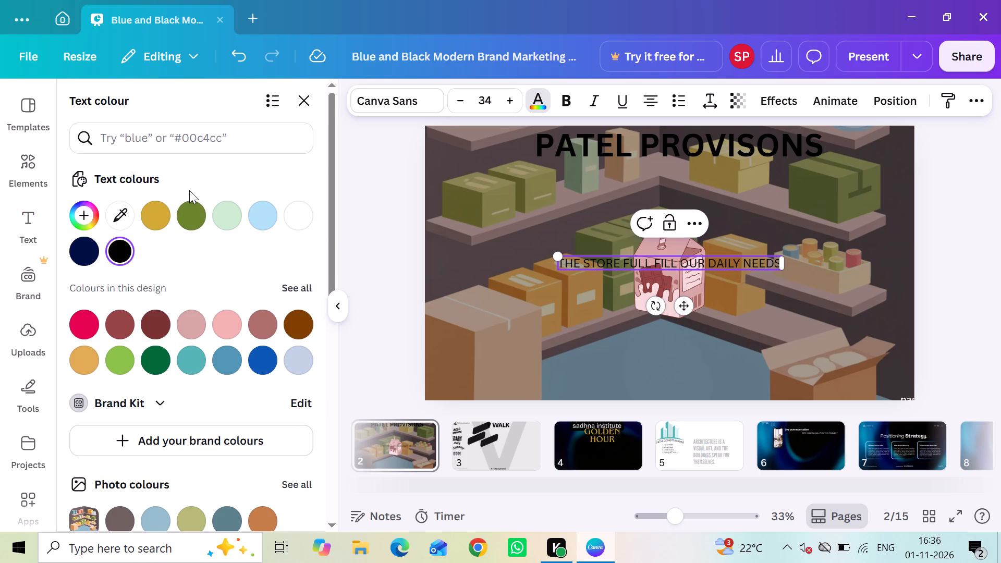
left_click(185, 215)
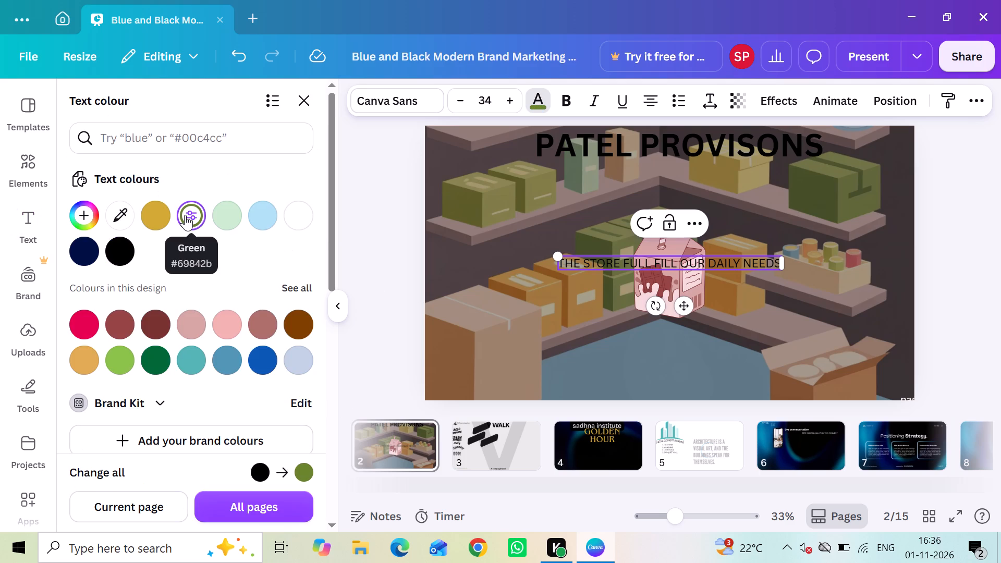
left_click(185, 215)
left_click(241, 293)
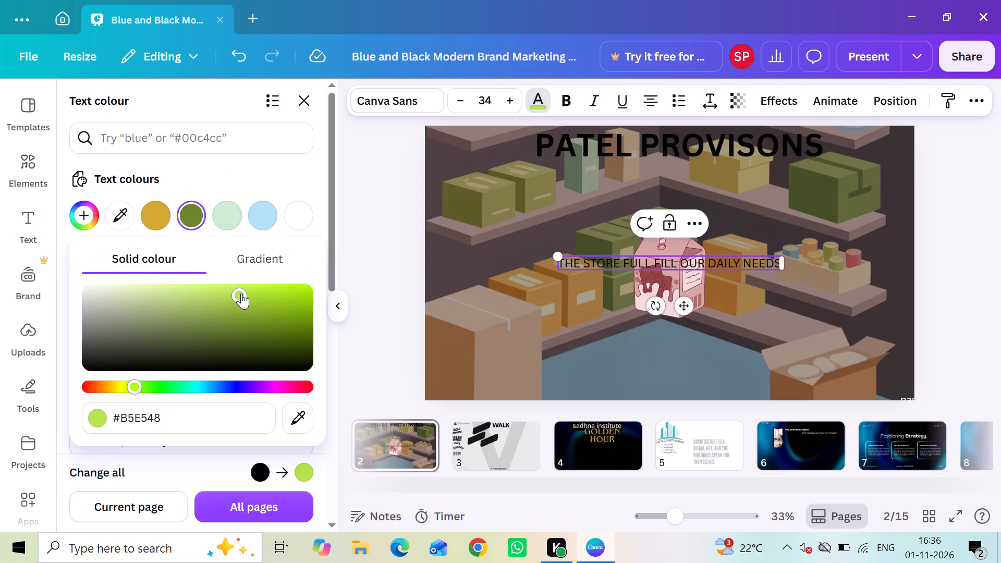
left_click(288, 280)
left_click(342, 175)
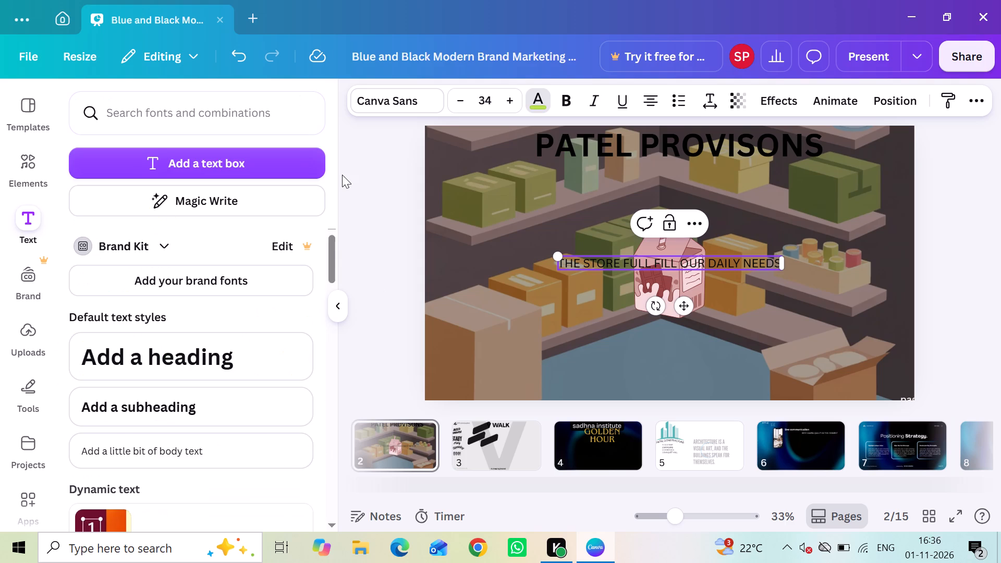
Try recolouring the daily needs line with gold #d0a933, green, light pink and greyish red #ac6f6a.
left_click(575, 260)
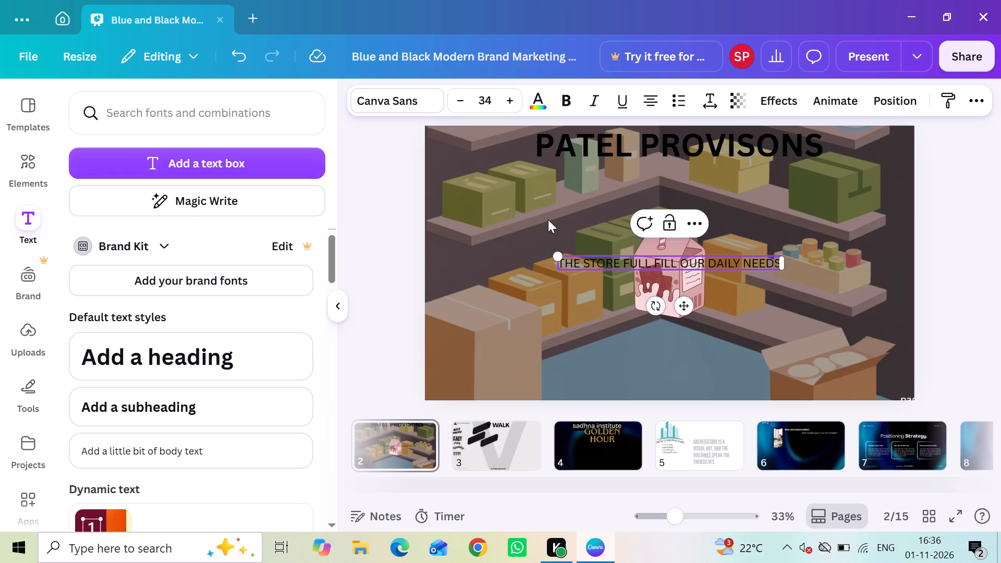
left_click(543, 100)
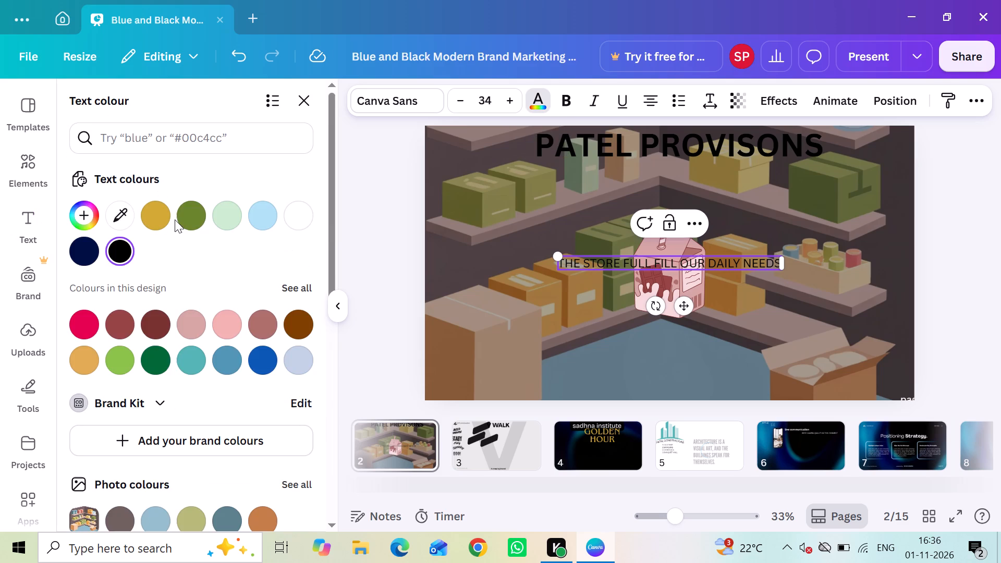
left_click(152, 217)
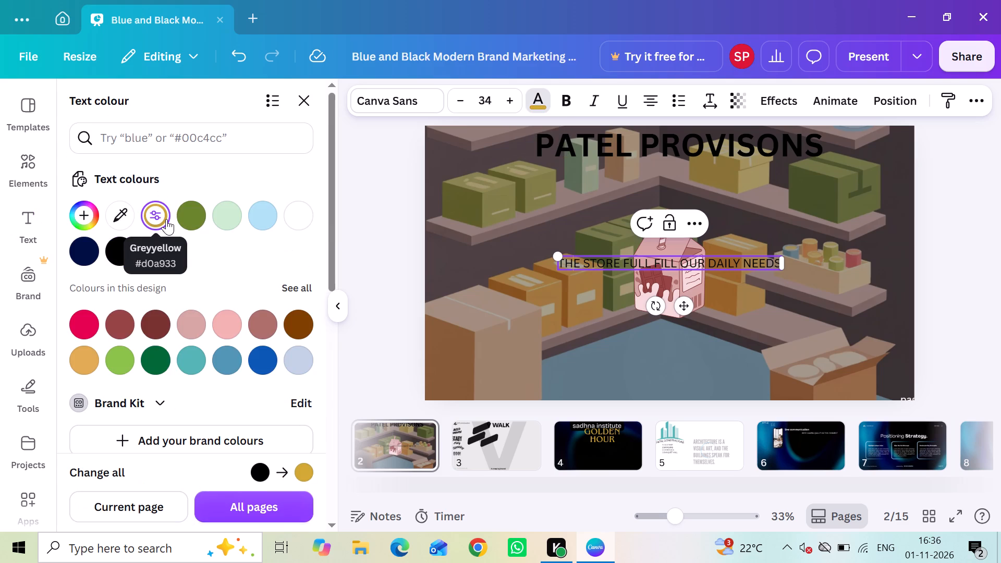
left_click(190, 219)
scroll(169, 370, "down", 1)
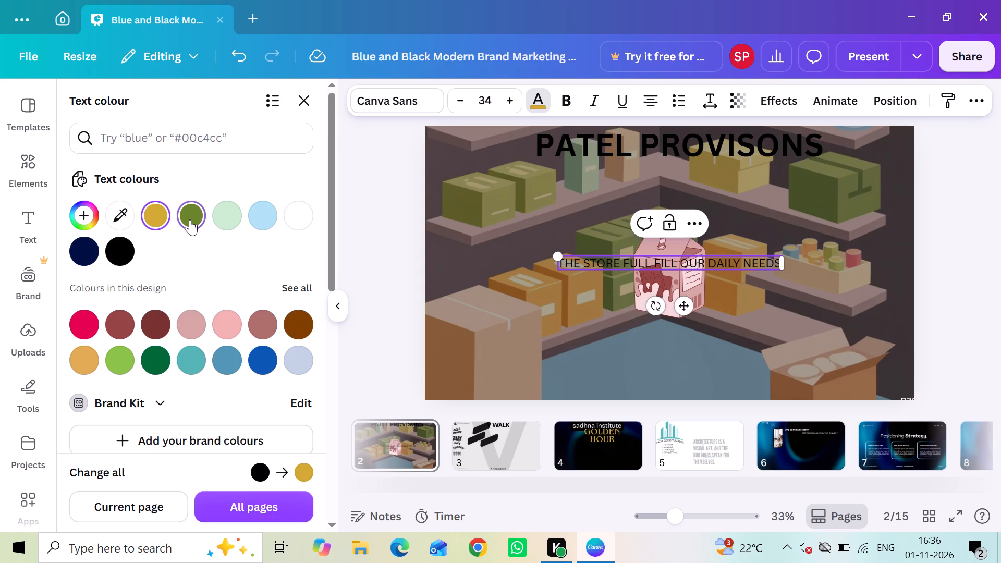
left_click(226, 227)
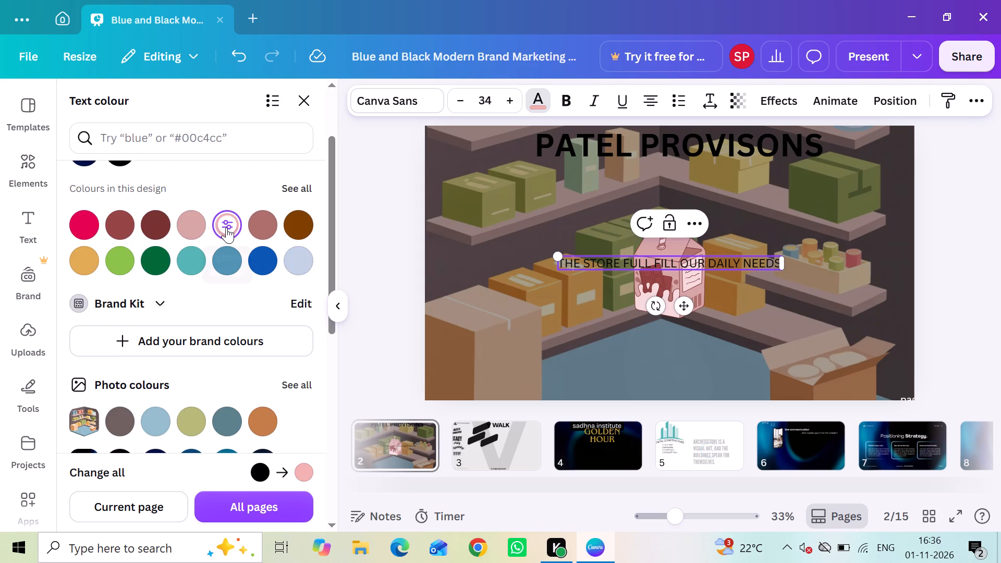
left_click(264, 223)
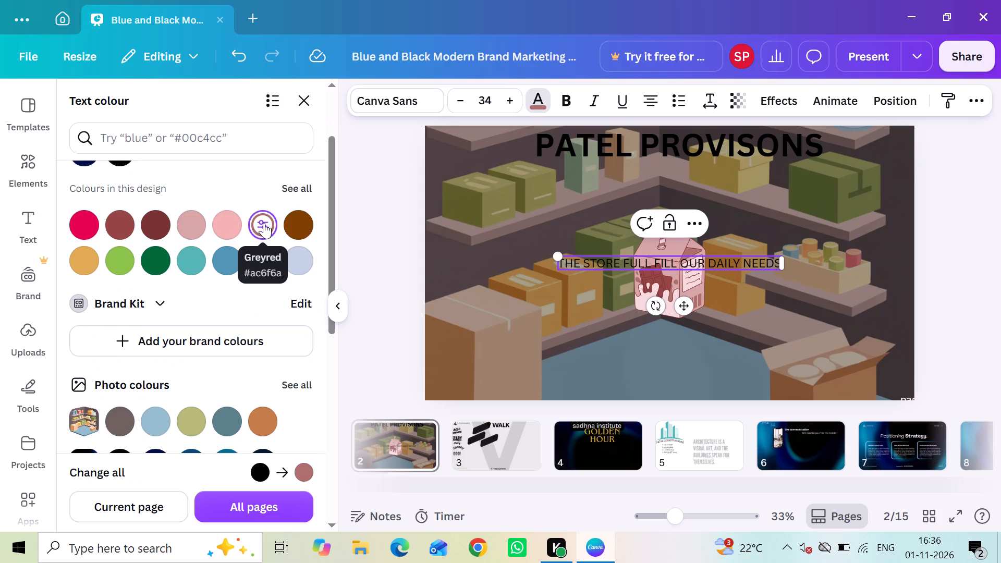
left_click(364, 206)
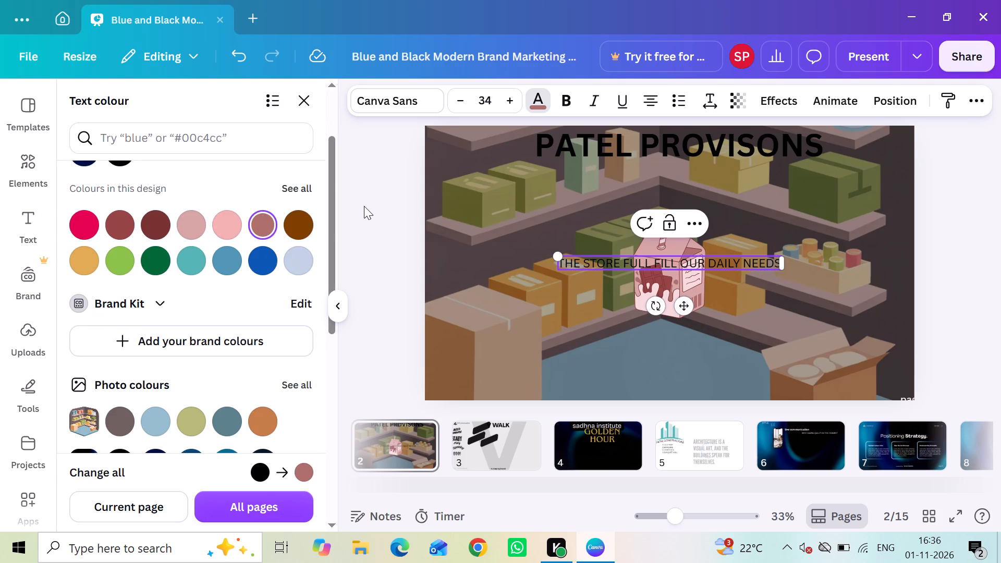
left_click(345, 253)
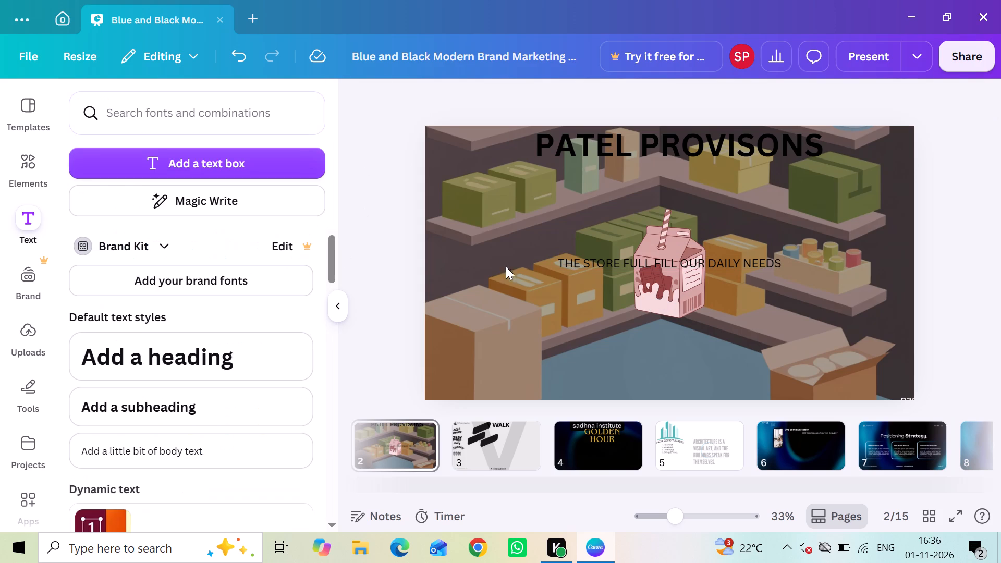
Recolour the whole daily needs text box white after trying gold and dark brown #7f3f00.
left_click(571, 265)
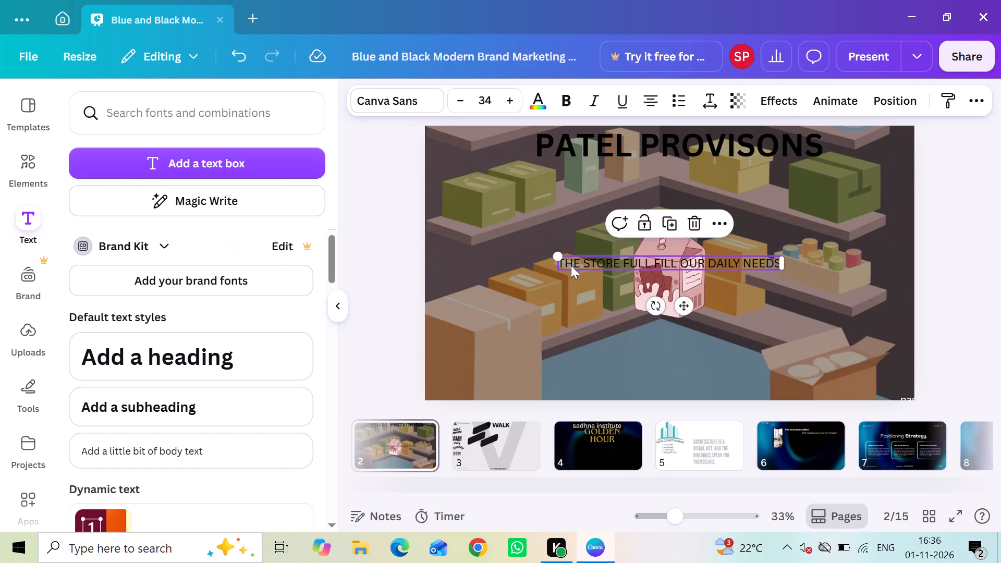
left_click(538, 101)
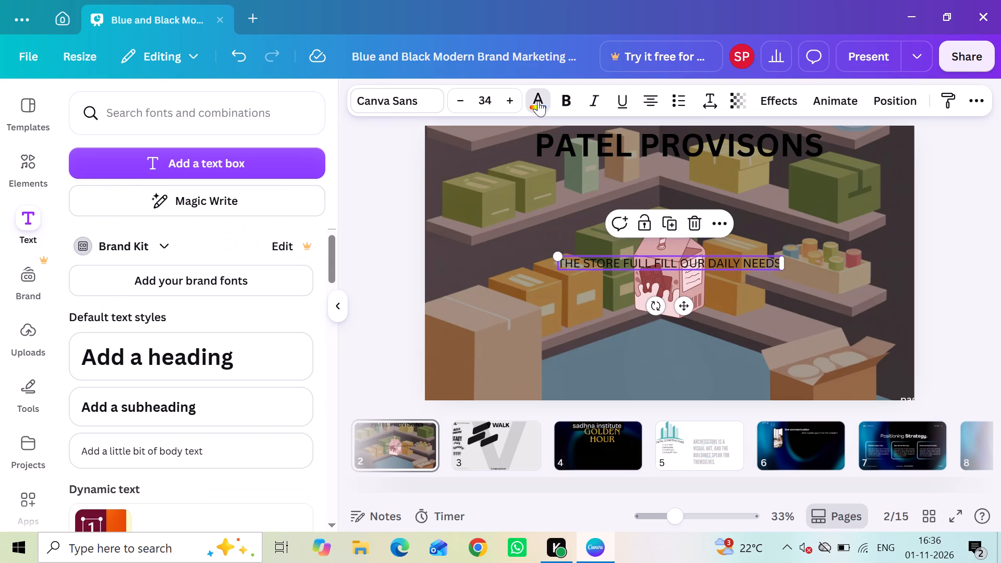
left_click(162, 201)
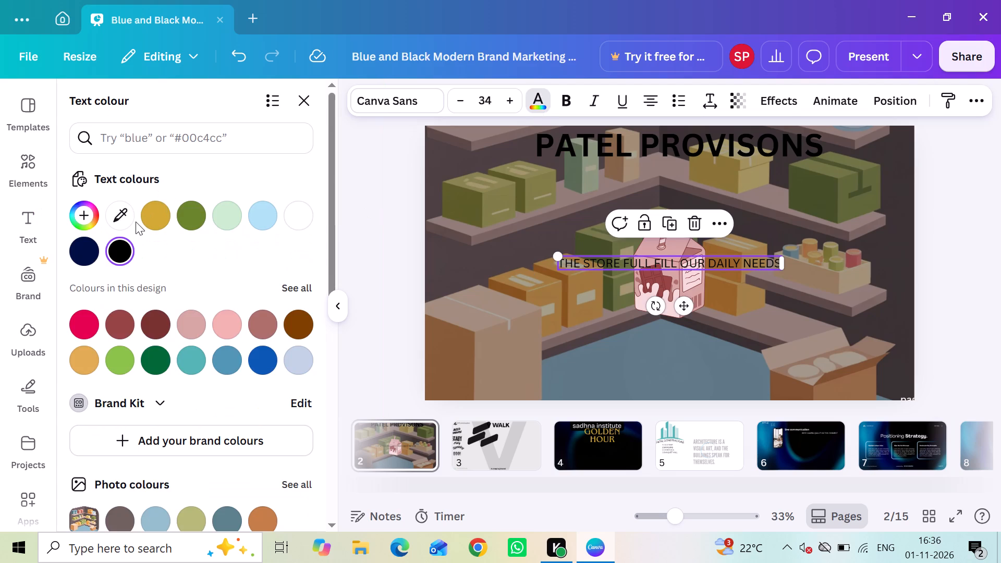
left_click(154, 223)
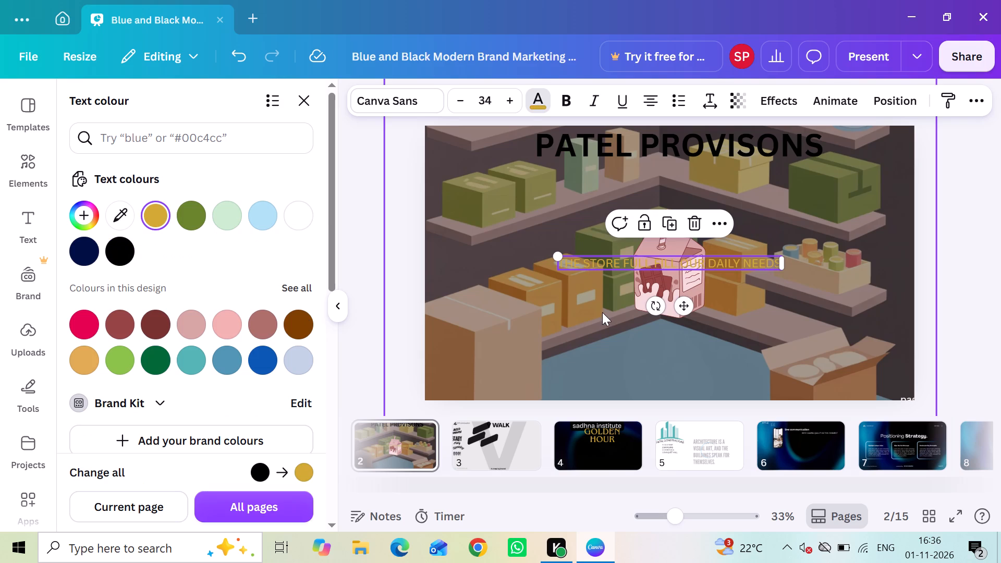
left_click(300, 333)
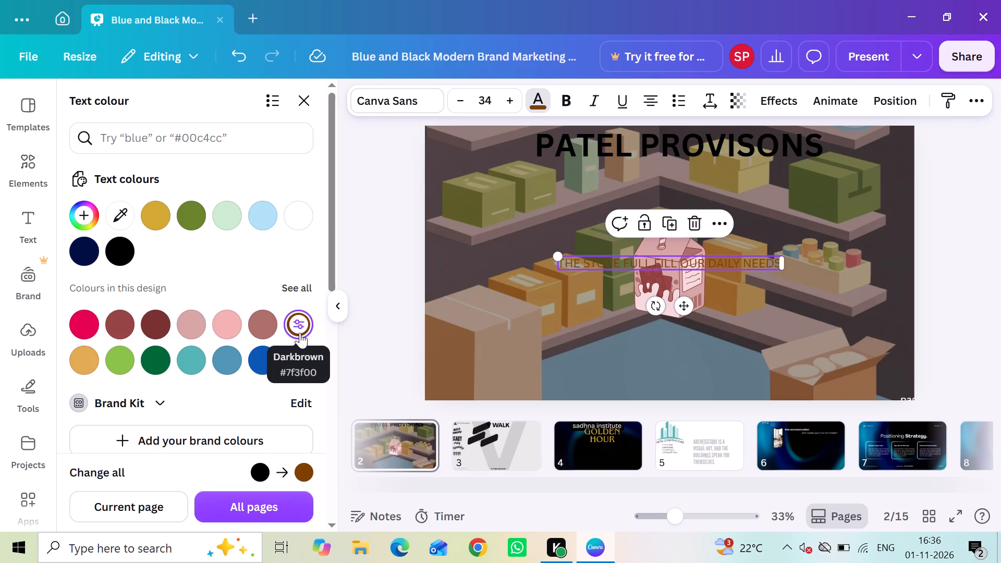
left_click(296, 218)
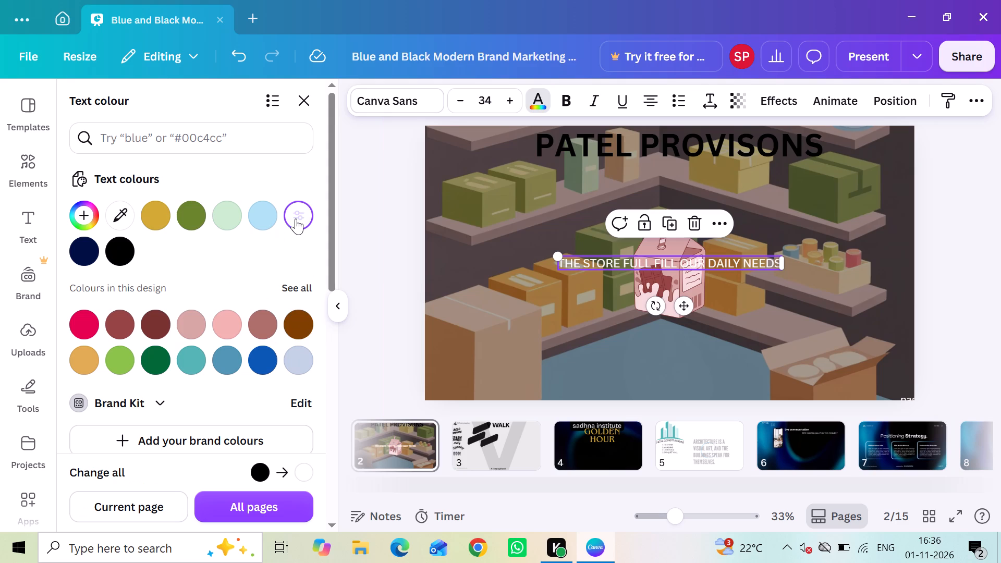
Move the white daily needs line into the lower-right corner of page 2, against the page's right edge.
left_click_drag(578, 266, 707, 364)
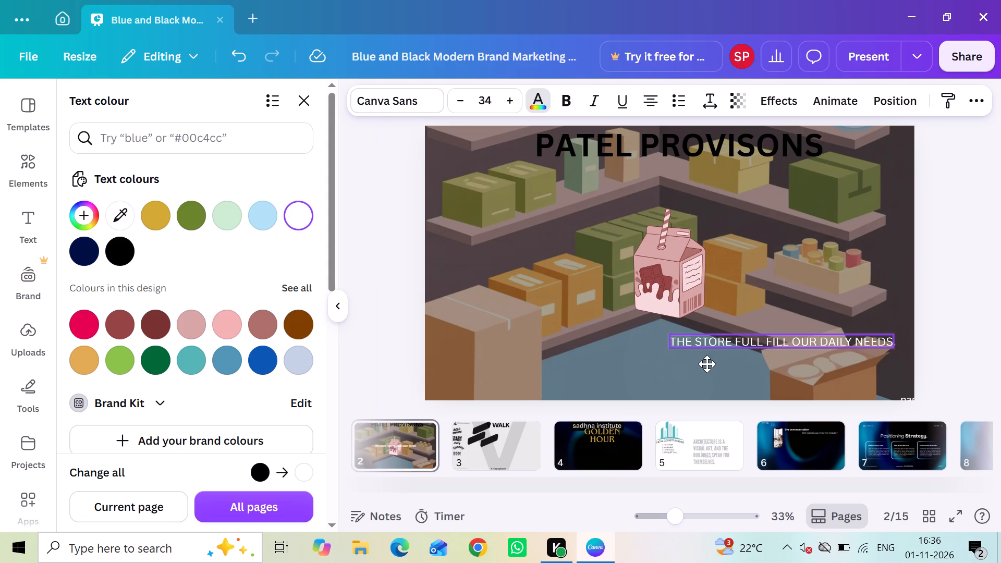
left_click_drag(707, 364, 709, 386)
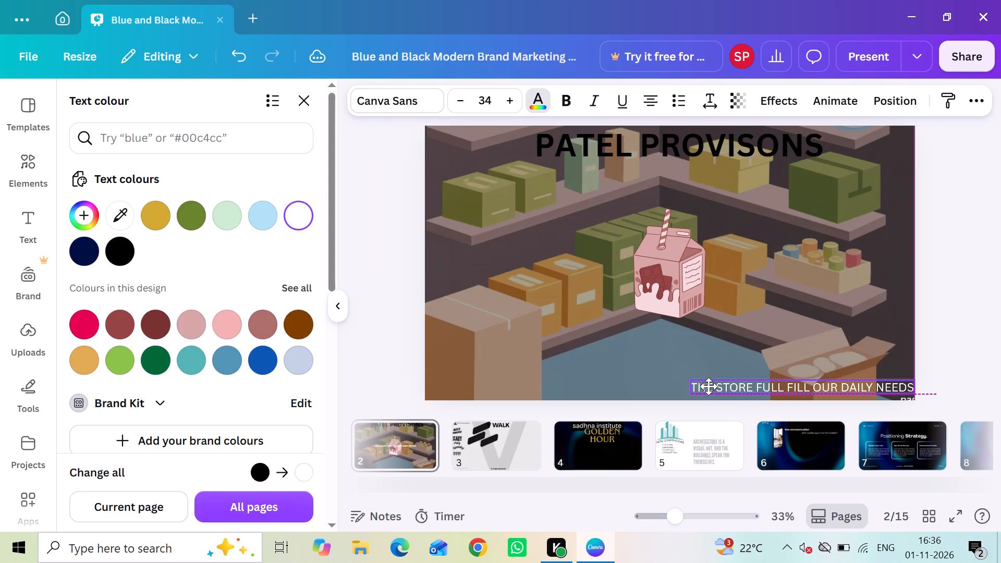
left_click_drag(709, 386, 685, 410)
key("Down")
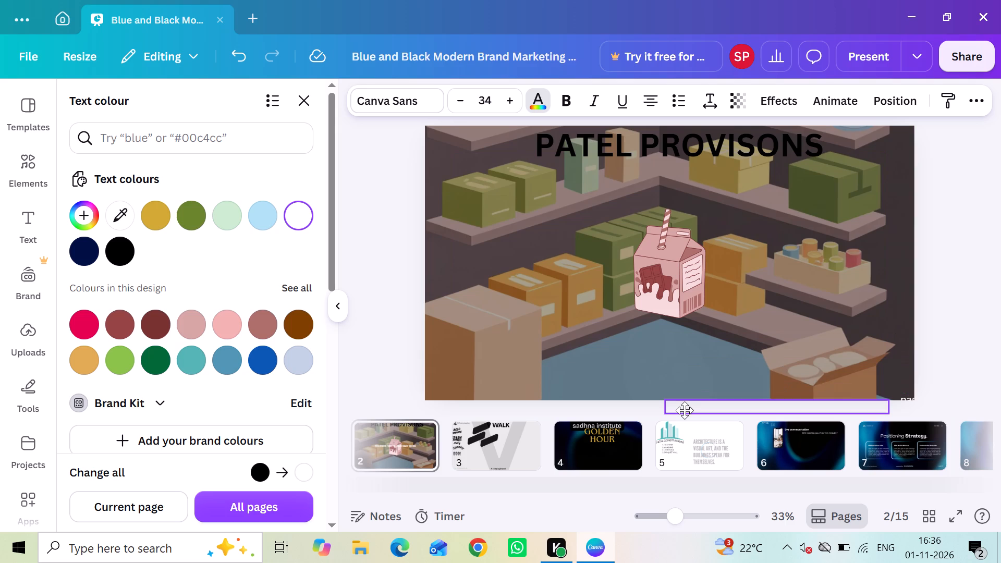
left_click_drag(685, 410, 653, 376)
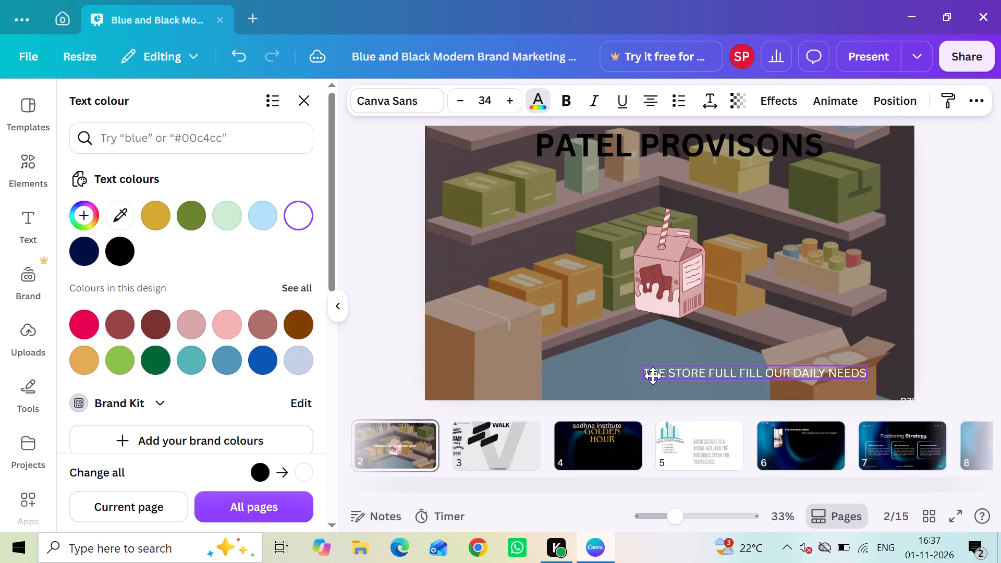
left_click_drag(653, 376, 758, 375)
left_click_drag(758, 375, 750, 371)
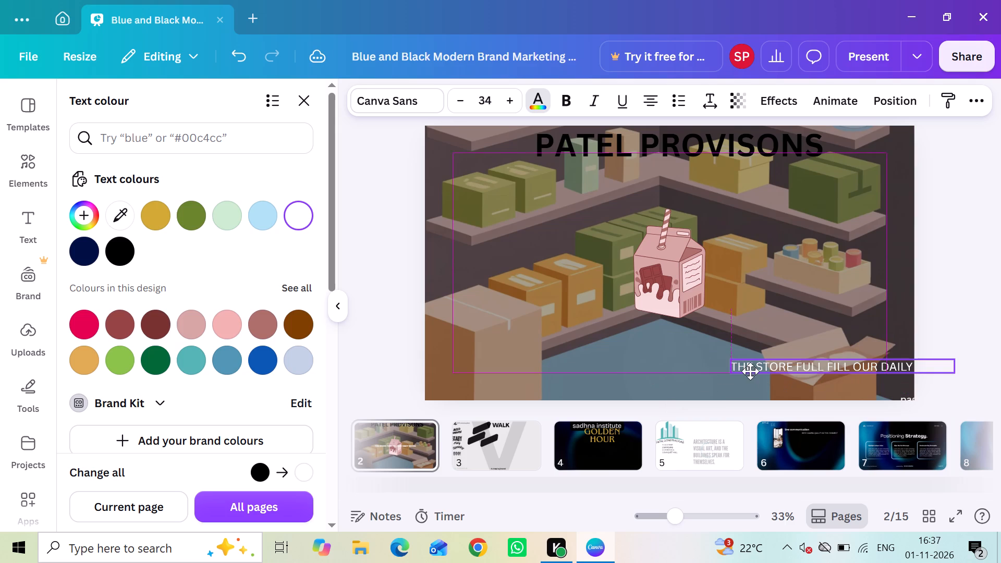
left_click_drag(750, 371, 708, 383)
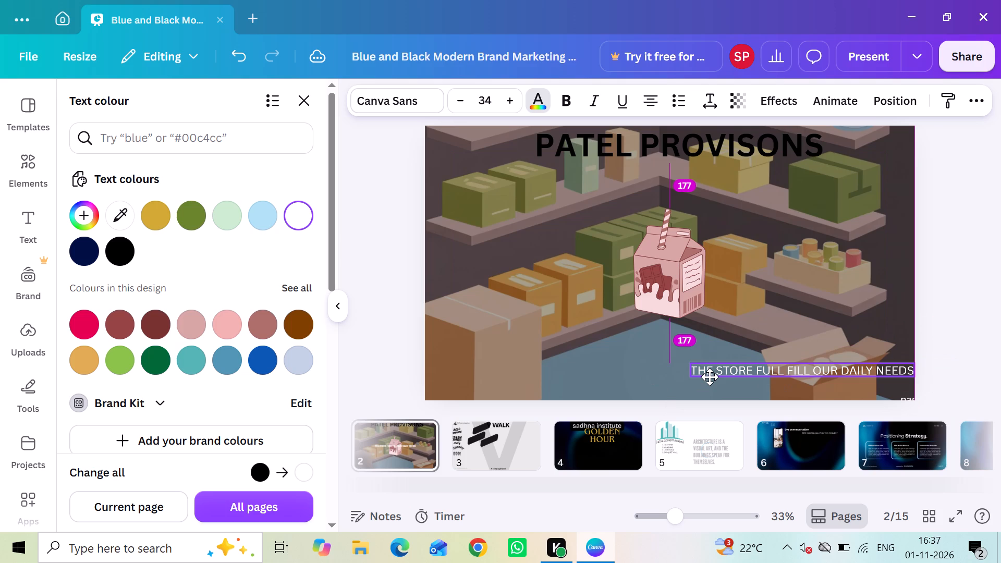
key("Down")
key("Down")
key("Down")
key("Down")
key("Down")
key("Down")
key("Down")
key("Down")
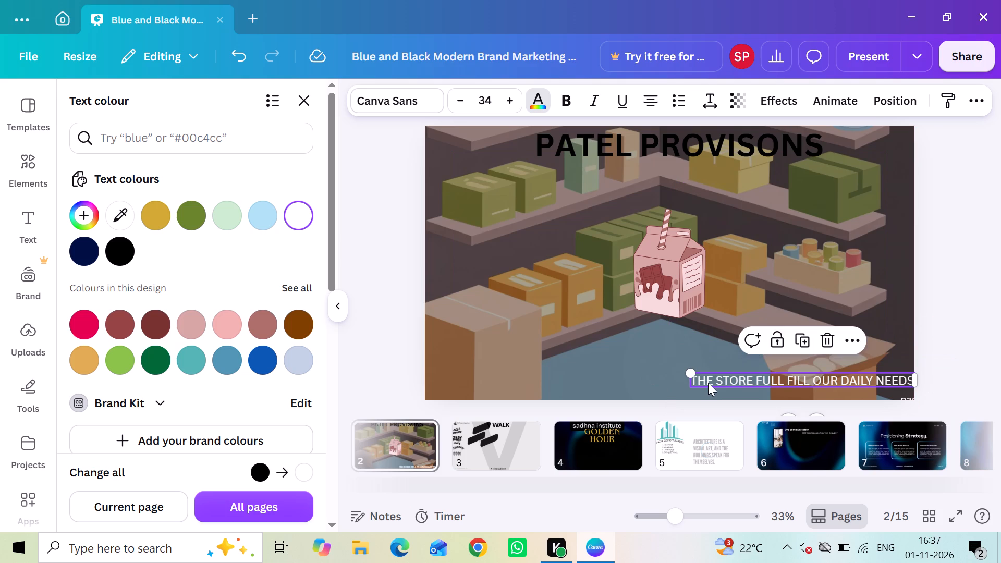
Nudge the daily needs line further down, close to the bottom edge of page 2.
left_click(642, 318)
left_click(650, 333)
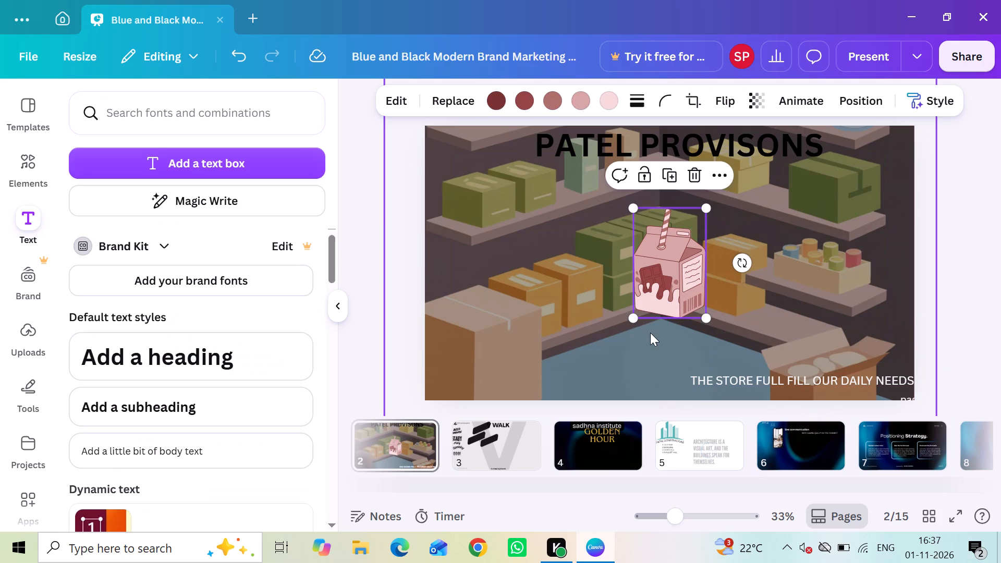
left_click(743, 382)
key("Down")
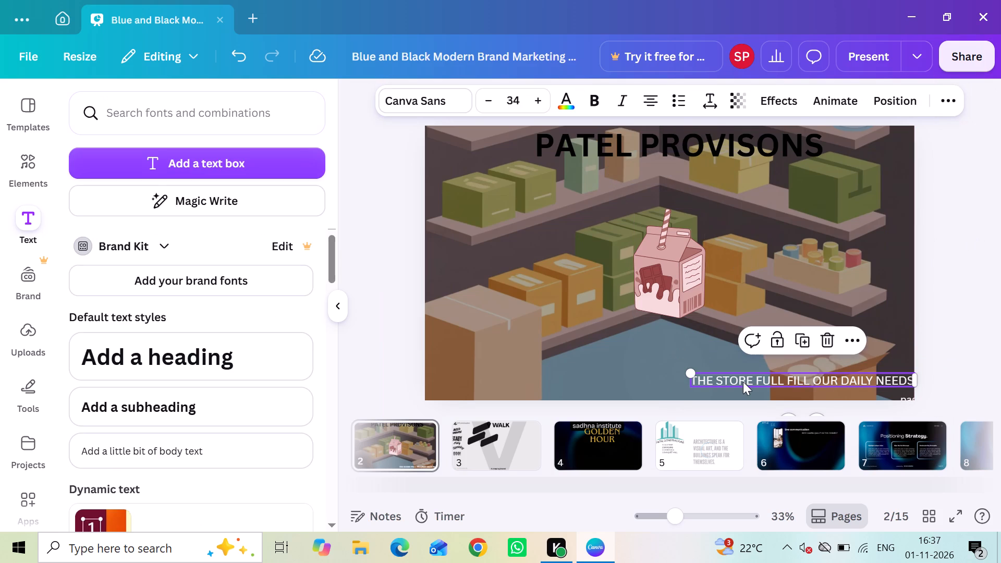
key("Down")
key("Down")
key("Down")
key("Down")
key("Down")
key("Down")
key("Down")
key("Down")
key("Down")
key("Down")
key("Down")
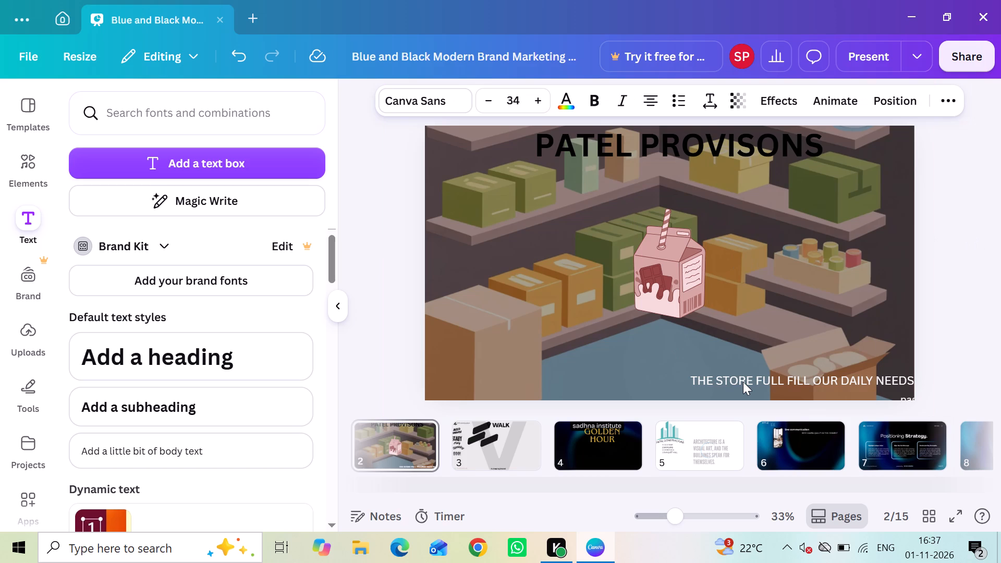
key("Down")
key("Down")
key("Down")
key("Down")
key("Down")
key("Down")
key("Down")
key("Down")
key("Down")
key("Down")
key("Down")
key("Down")
key("Down")
key("Down")
key("Down")
key("Down")
key("Down")
key("Down")
key("Down")
key("Down")
key("Down")
key("Down")
key("Down")
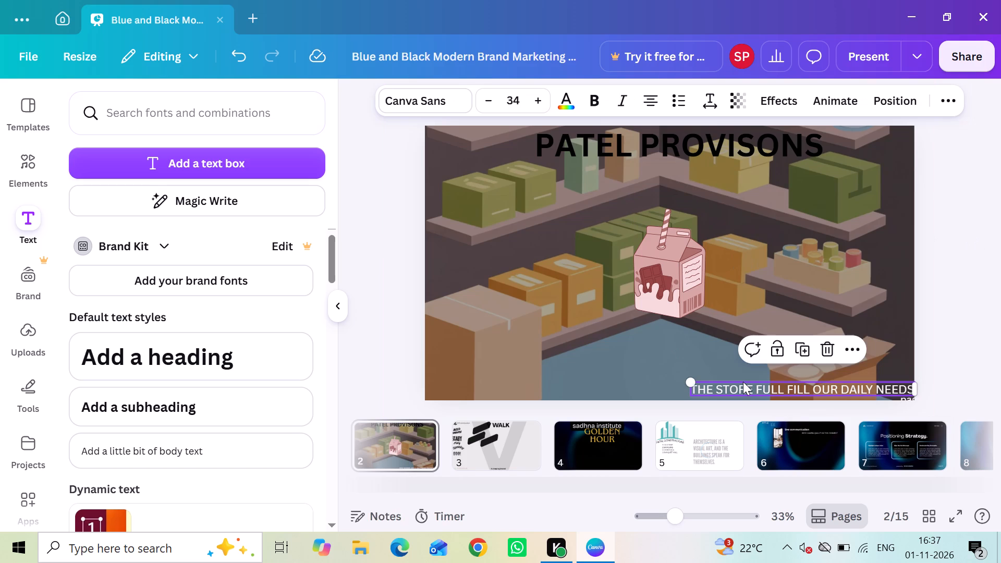
Move the shelves background image slightly up and nudge it left behind the text on page 2.
left_click(745, 296)
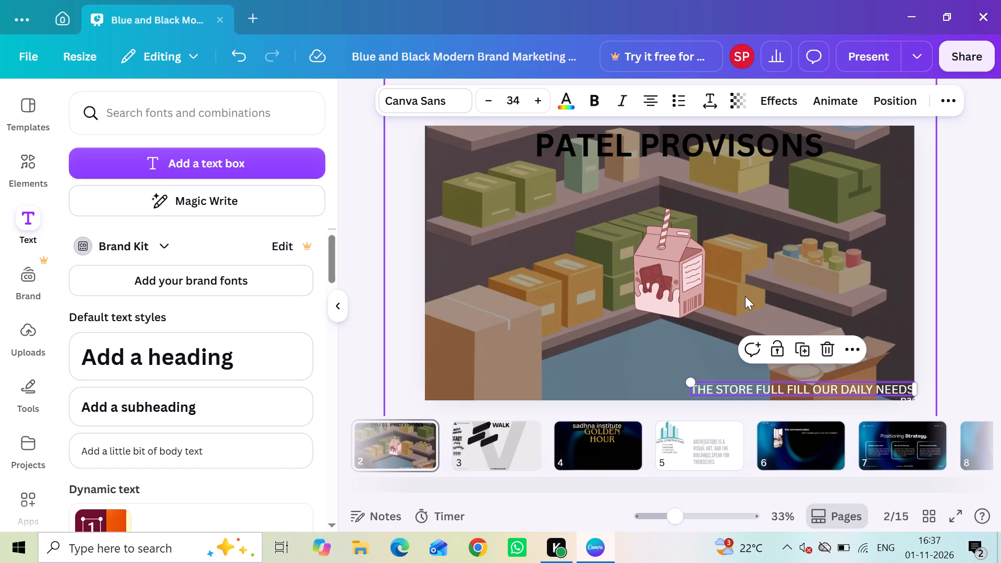
left_click_drag(887, 398, 885, 384)
key("Left")
key("Left")
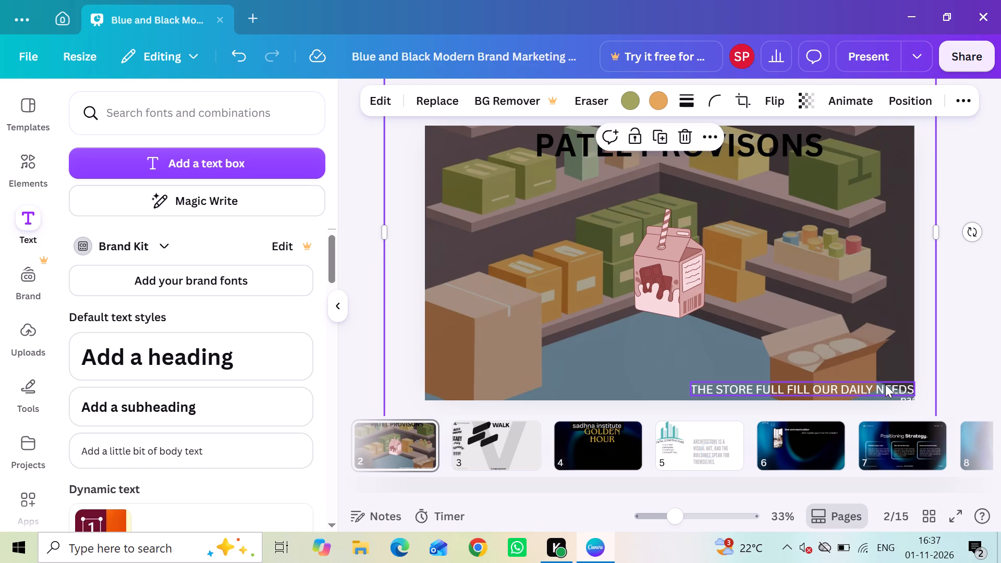
key("Left")
key("Left")
key("Left")
key("Left")
key("Left")
key("Left")
key("Left")
key("Left")
key("Left")
key("Left")
key("Left")
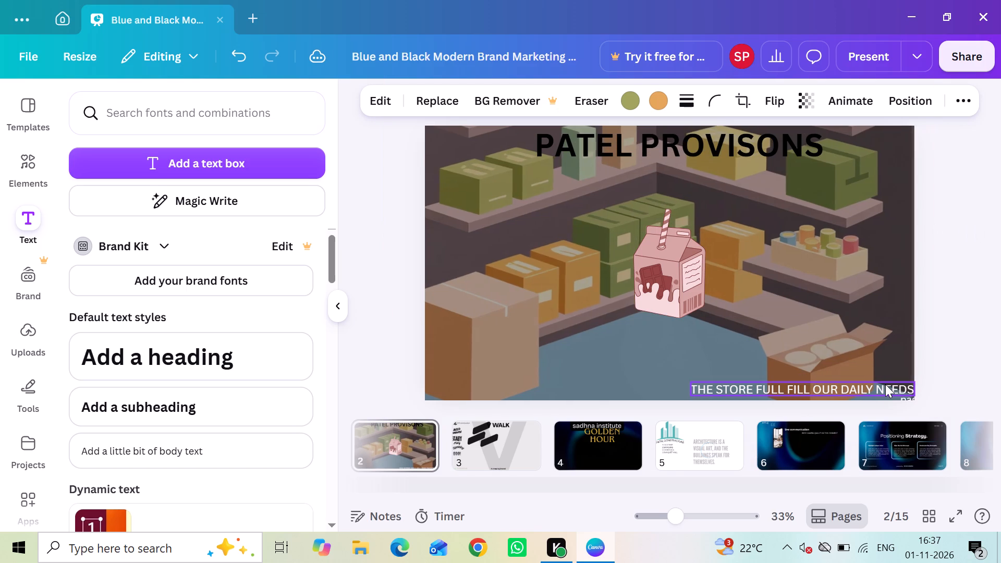
key("Left")
key("Left")
key("Left")
key("Left")
Nudge the shelves background image back down on page 2.
key("Down")
key("Down")
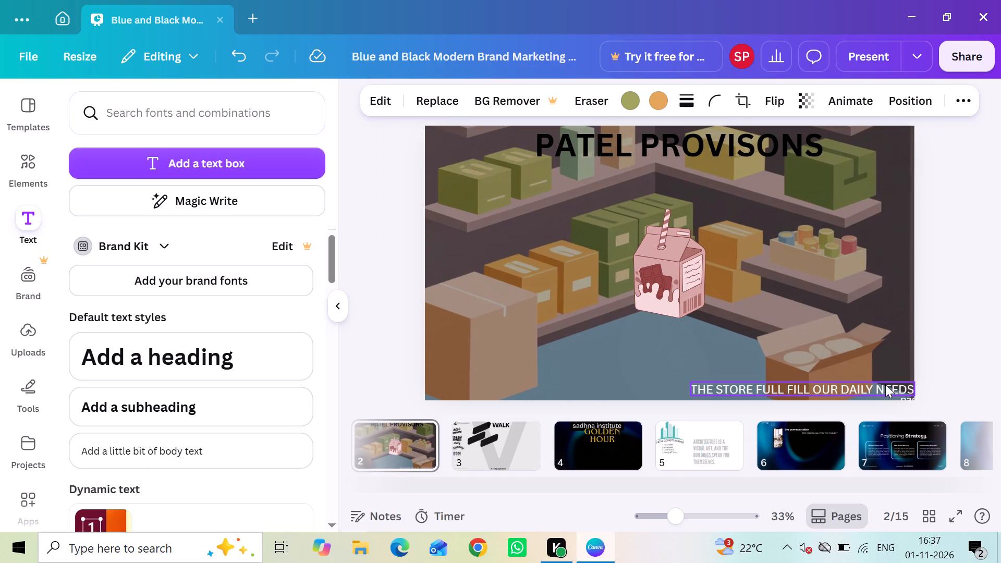
key("Down")
key("Down")
key("Down")
key("Down")
key("Down")
key("Down")
key("Down")
key("Down")
key("Down")
key("Down")
key("Down")
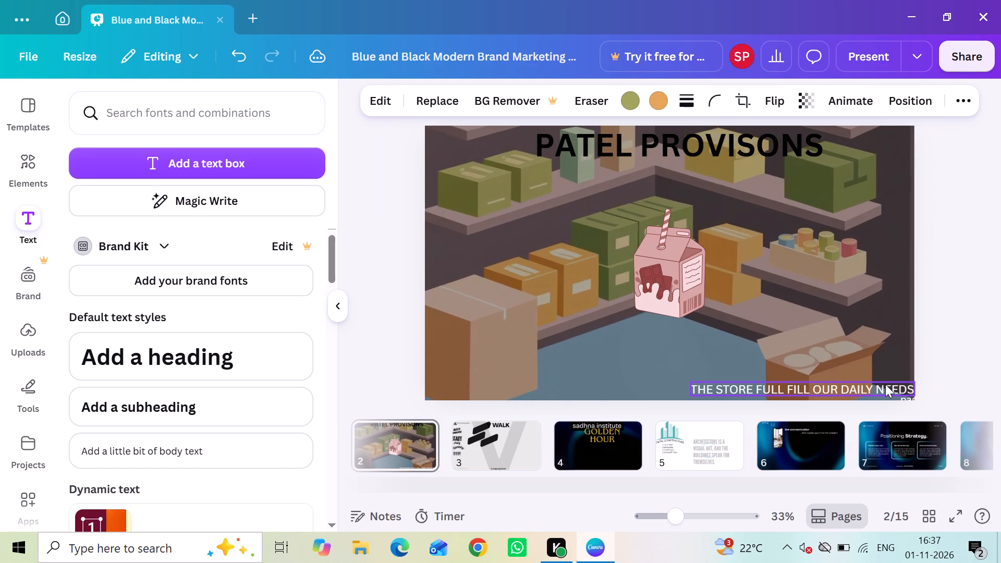
key("Down")
key("Down")
key("Down")
key("Down")
key("Down")
key("Down")
key("Down")
key("Down")
key("Down")
key("Down")
key("Down")
key("Down")
key("Down")
key("Down")
key("Down")
key("Down")
key("Down")
key("Down")
key("Down")
key("Down")
key("Down")
key("Down")
key("Down")
key("Down")
key("Down")
key("Down")
key("Down")
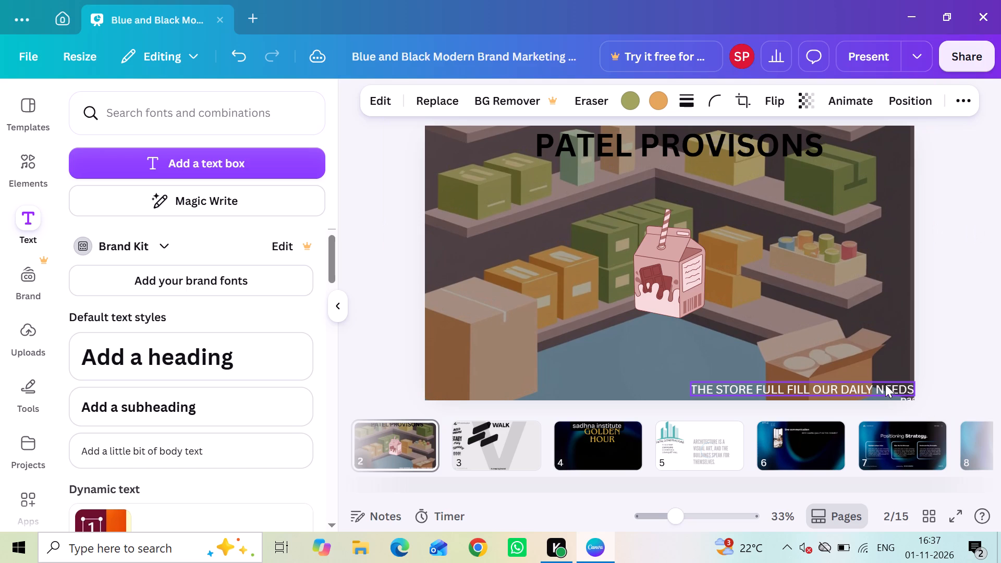
key("Down")
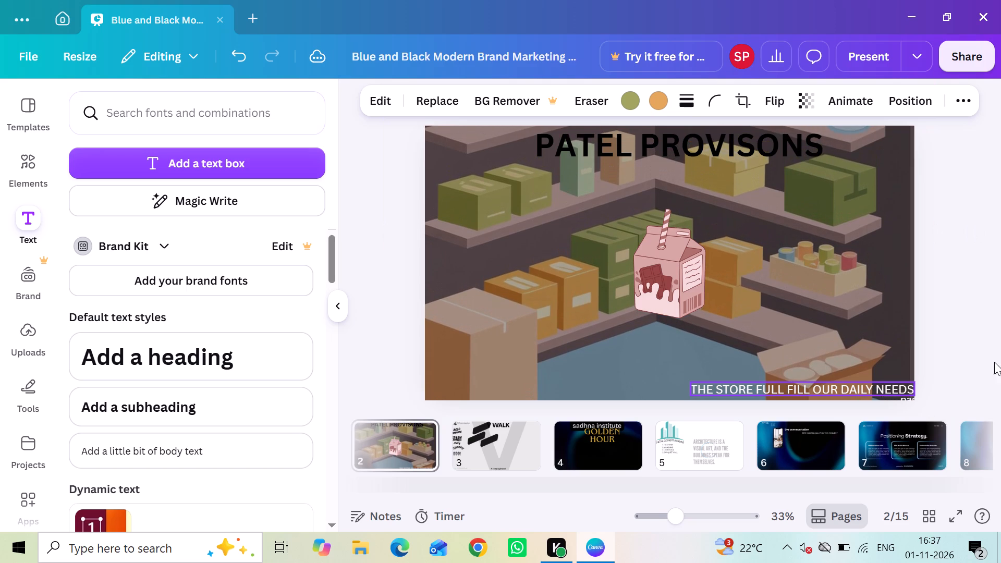
Widen the daily needs line's text box toward the page's left and end the line with two dots.
left_click(900, 382)
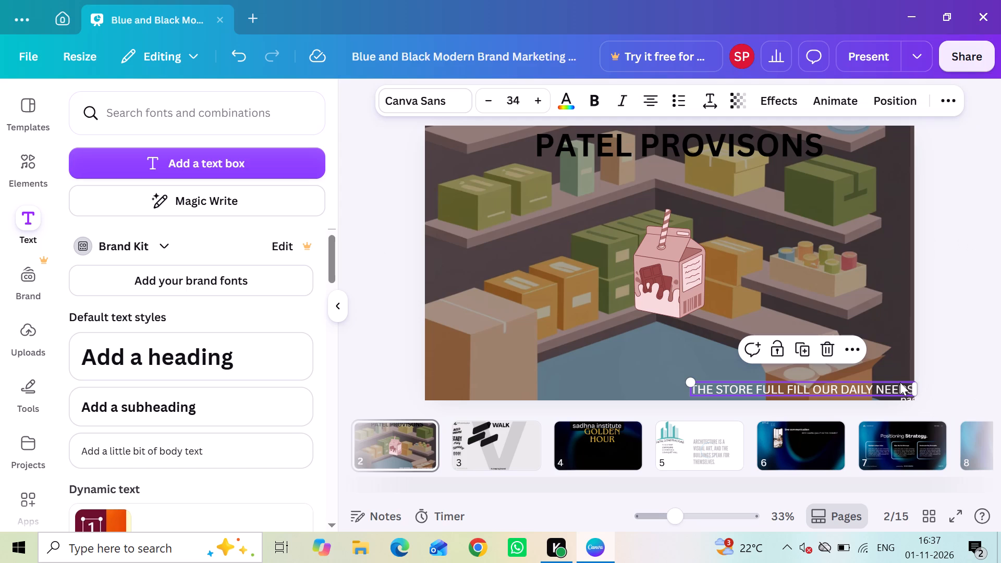
left_click(888, 388)
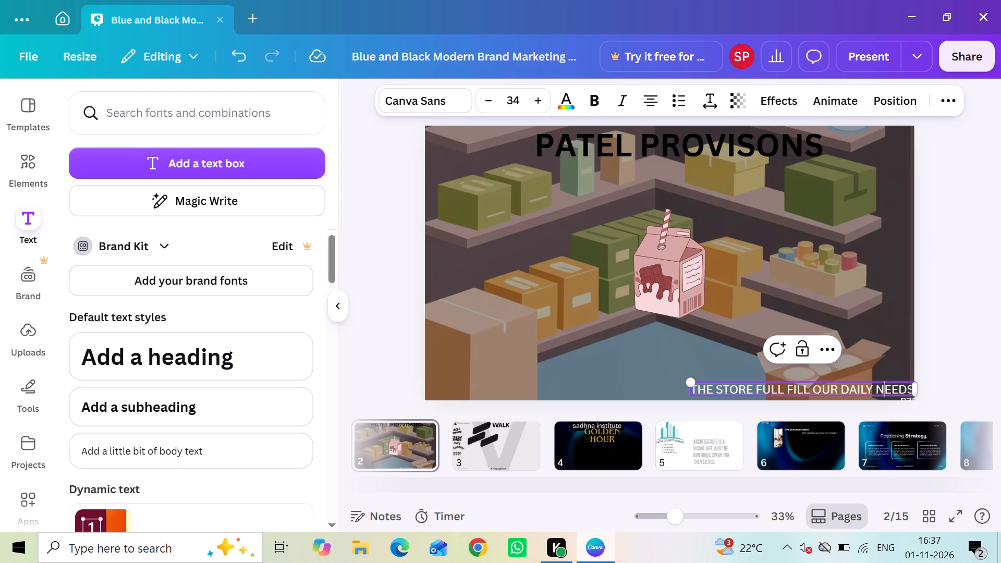
key("Right")
key("Right")
key("Right")
key("Right")
type("..")
key("space")
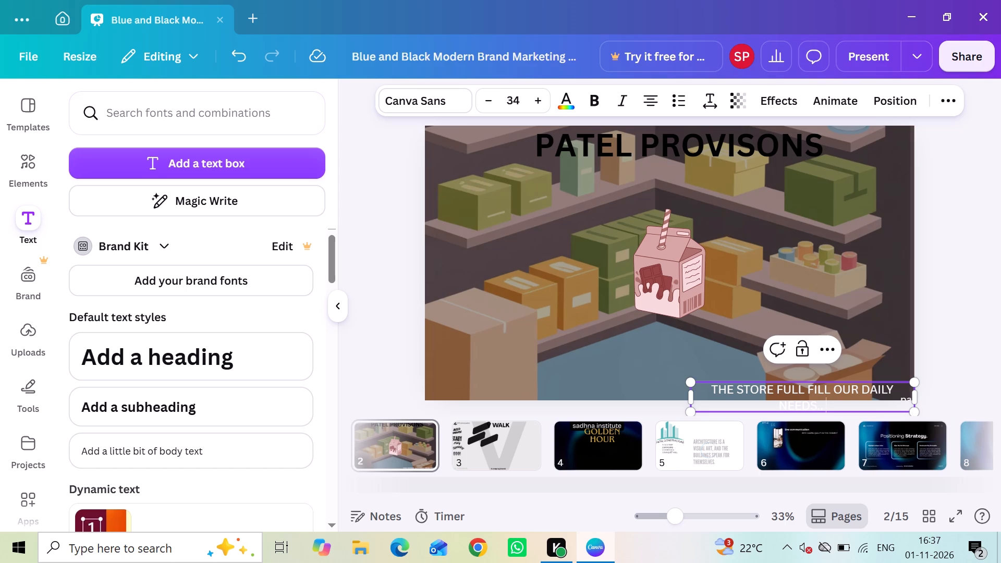
key("BackSpace")
key("BackSpace")
key("BackSpace")
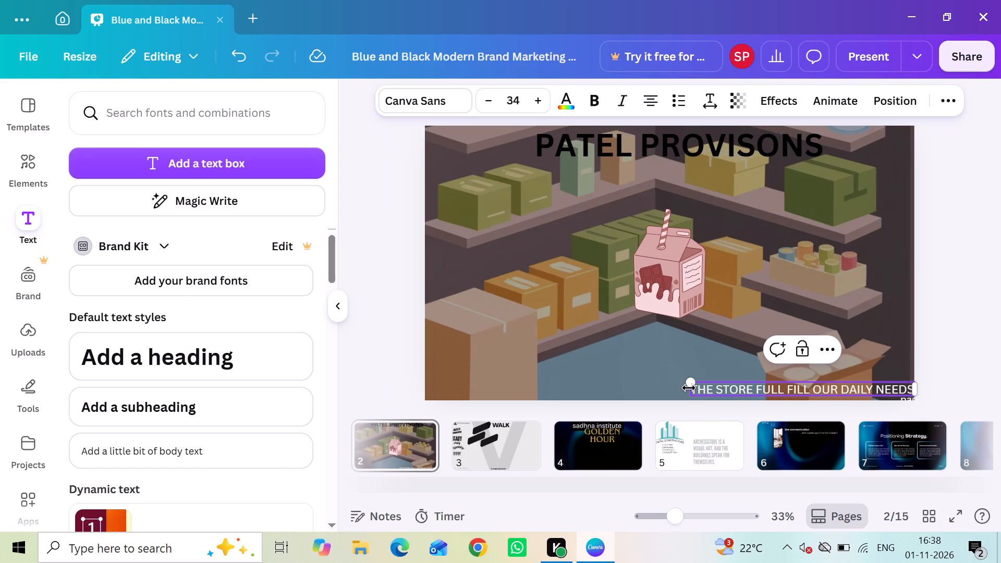
left_click_drag(689, 388, 661, 382)
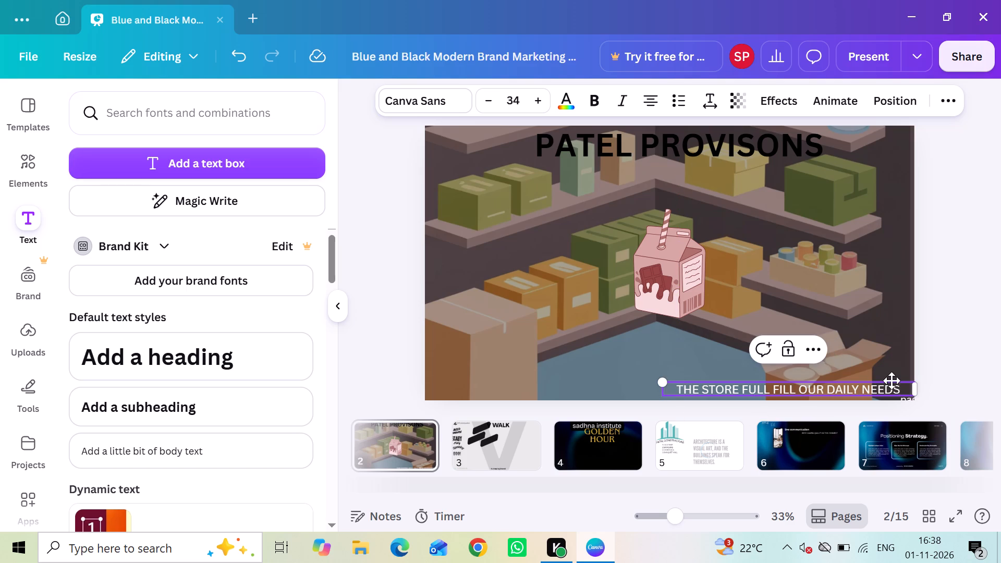
type("..")
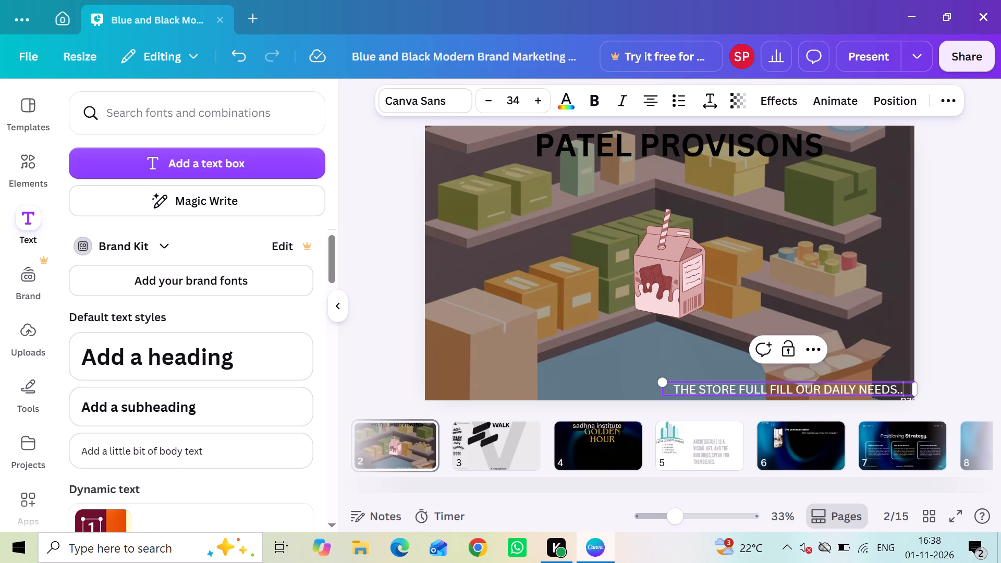
left_click(859, 299)
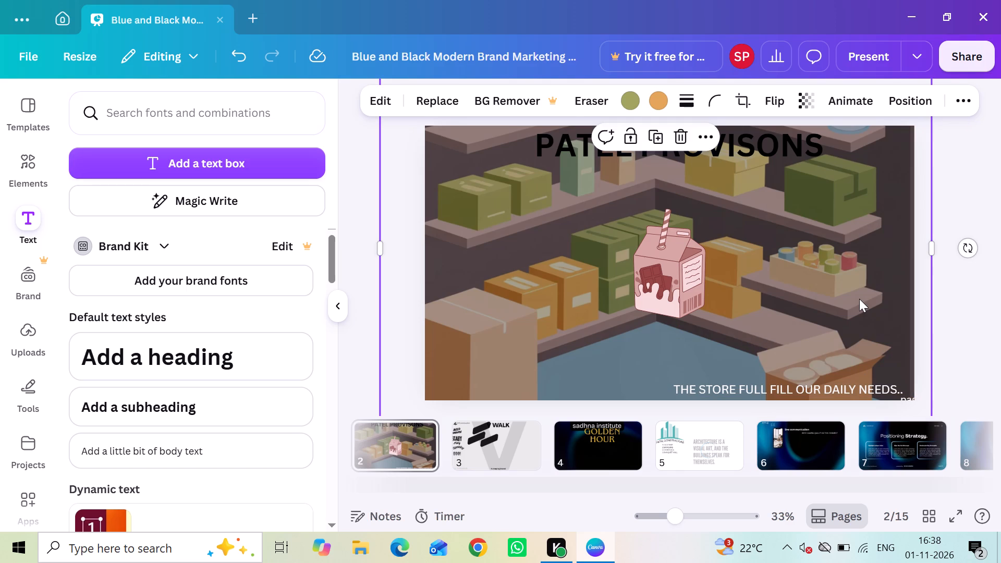
Move the milk carton graphic to the boxes at page 2's upper left and shrink it to about 128 by 193.
left_click_drag(684, 262, 581, 241)
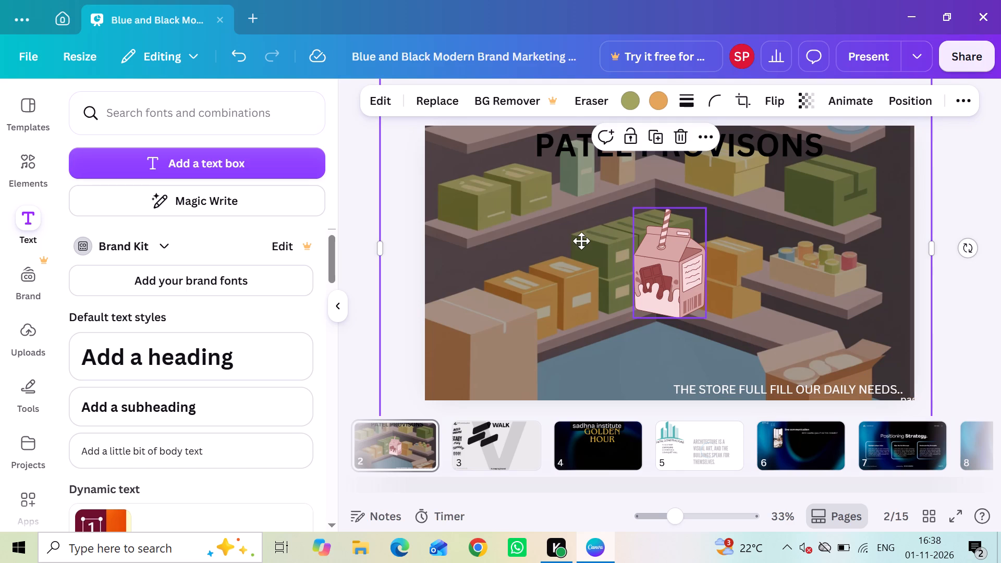
left_click_drag(581, 241, 528, 225)
left_click(695, 255)
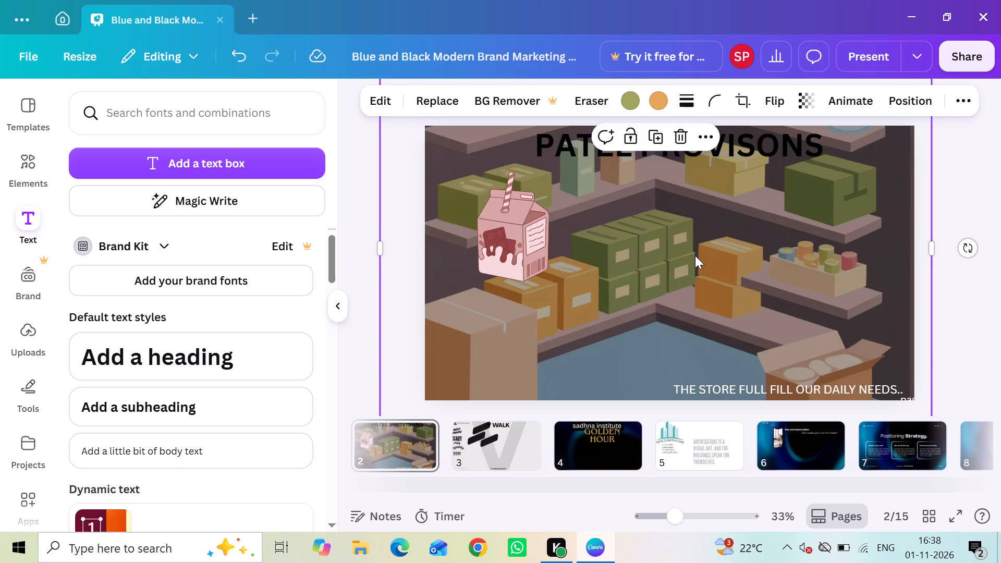
left_click(517, 215)
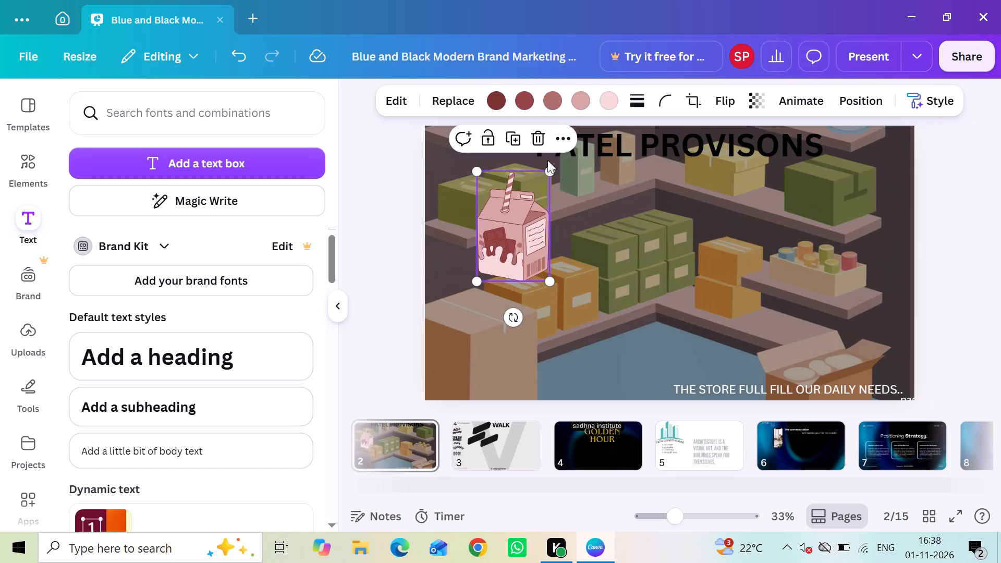
left_click_drag(547, 174, 506, 239)
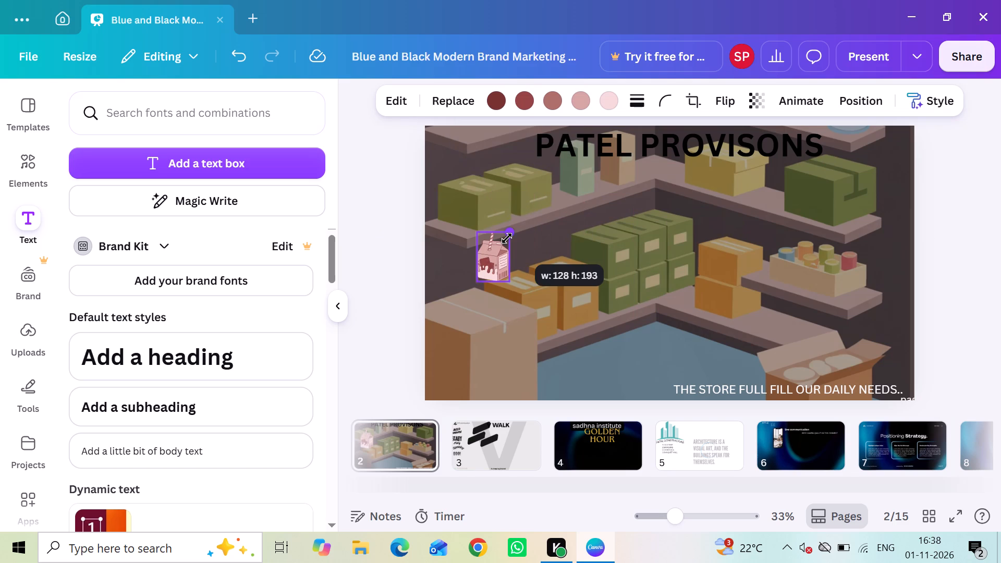
Set the milk carton graphic's crop to the Original aspect ratio.
double_click(494, 258)
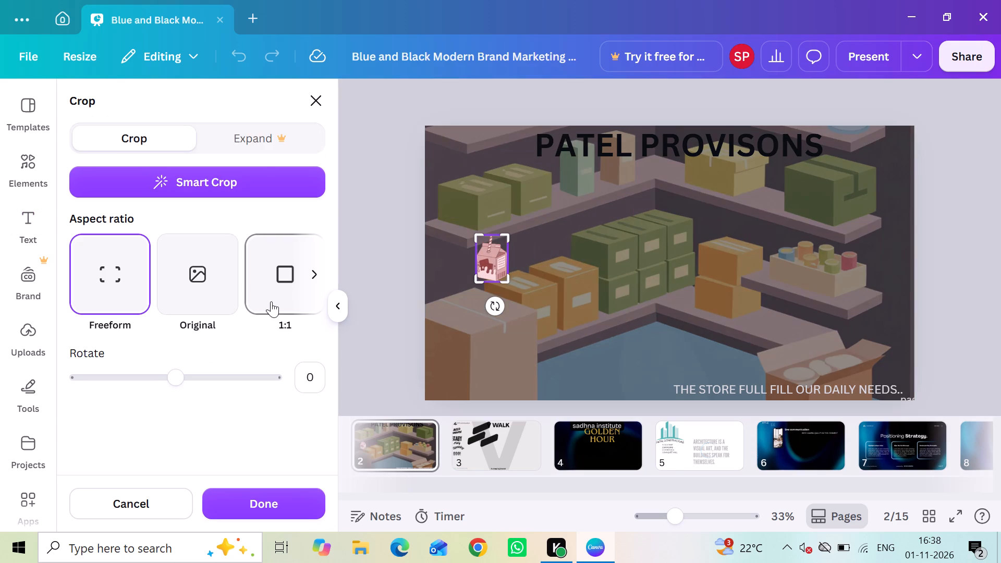
left_click(200, 289)
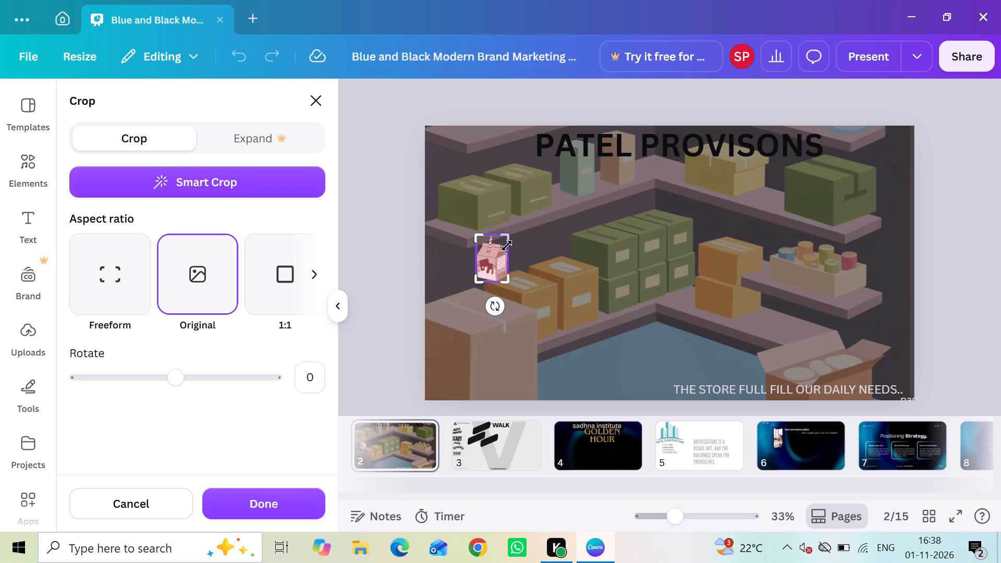
left_click(418, 221)
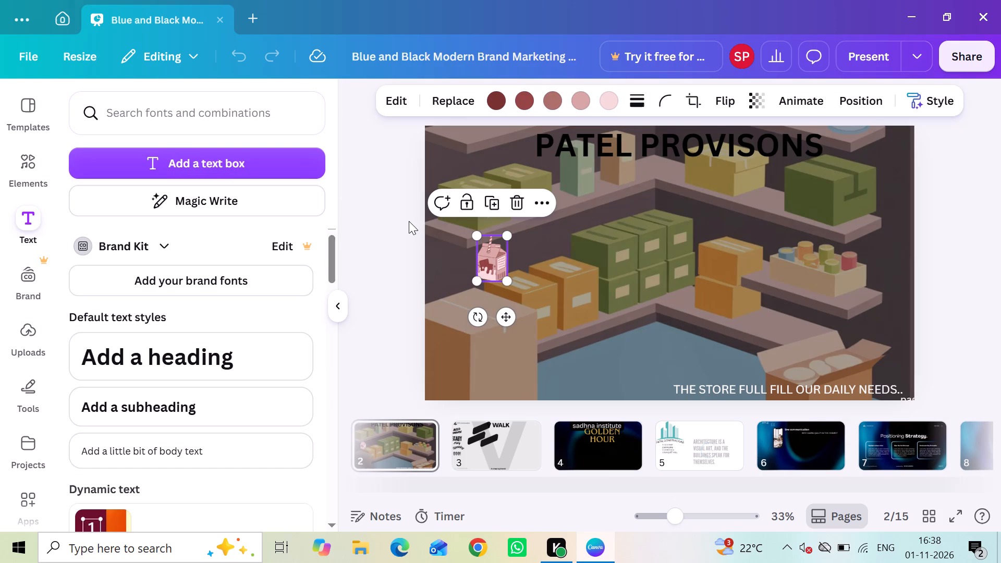
Move the milk carton down onto the large box at the page's left and shrink it to a barely visible speck.
left_click_drag(500, 253, 488, 271)
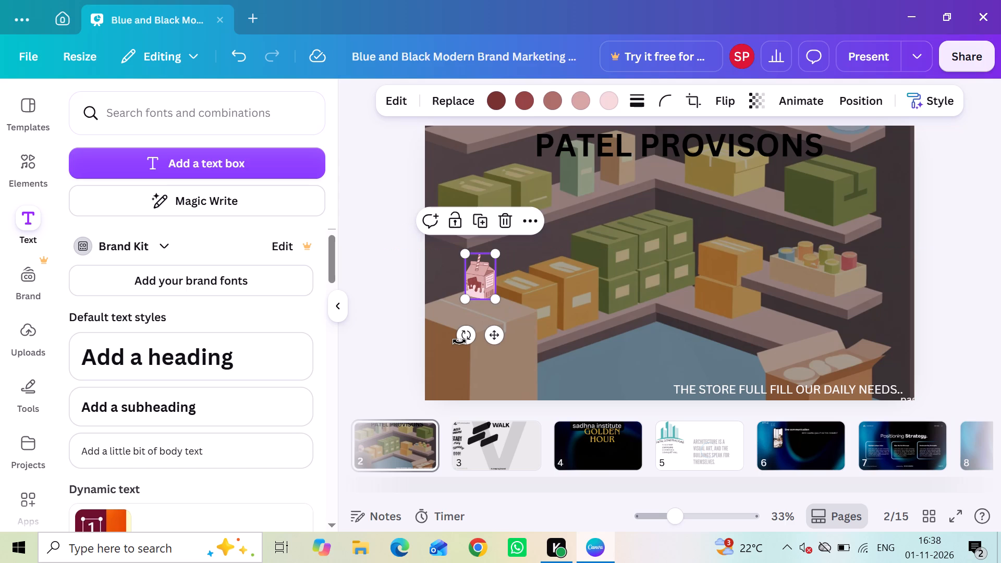
left_click_drag(495, 256, 479, 276)
left_click_drag(475, 289, 475, 288)
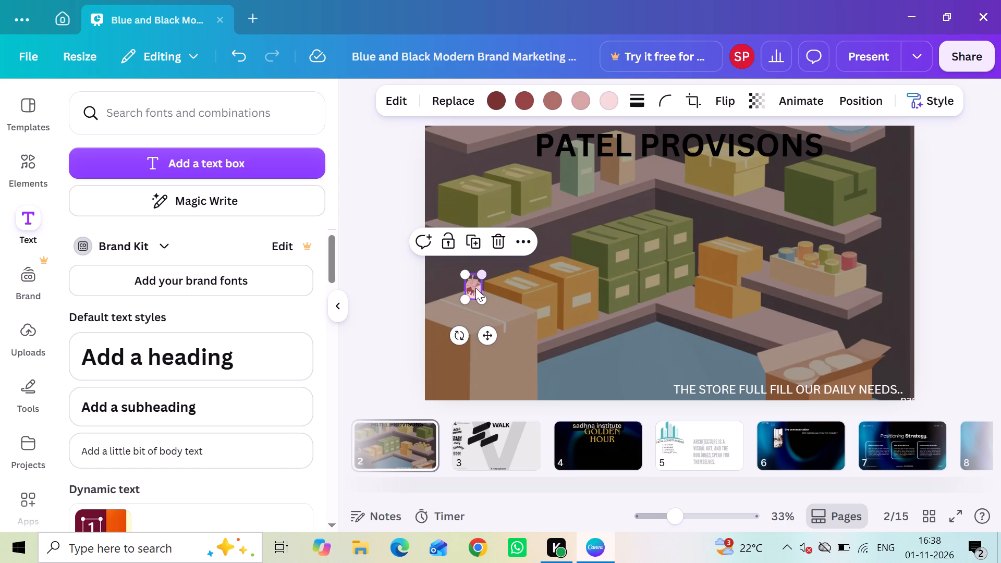
left_click_drag(475, 288, 471, 295)
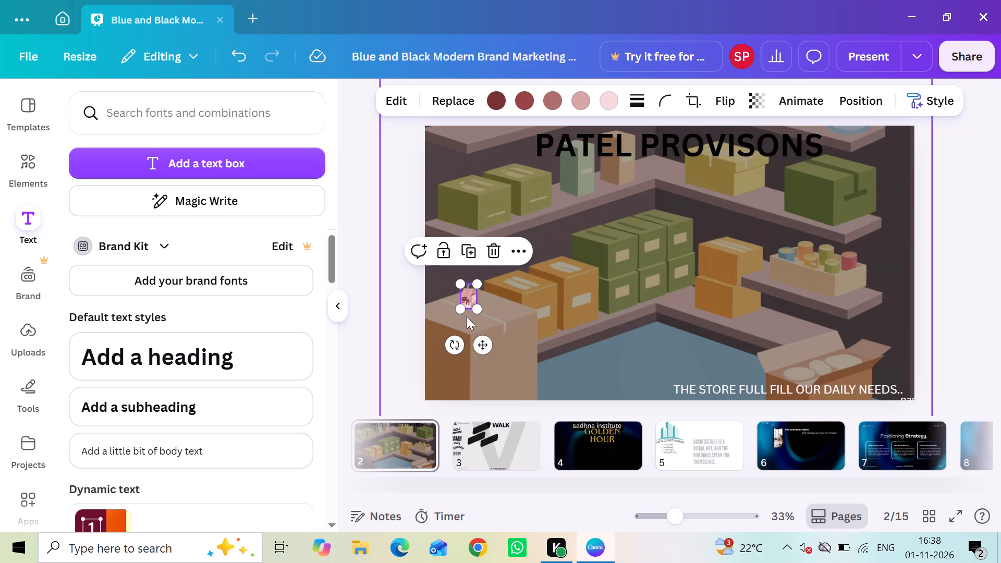
left_click_drag(472, 287, 469, 297)
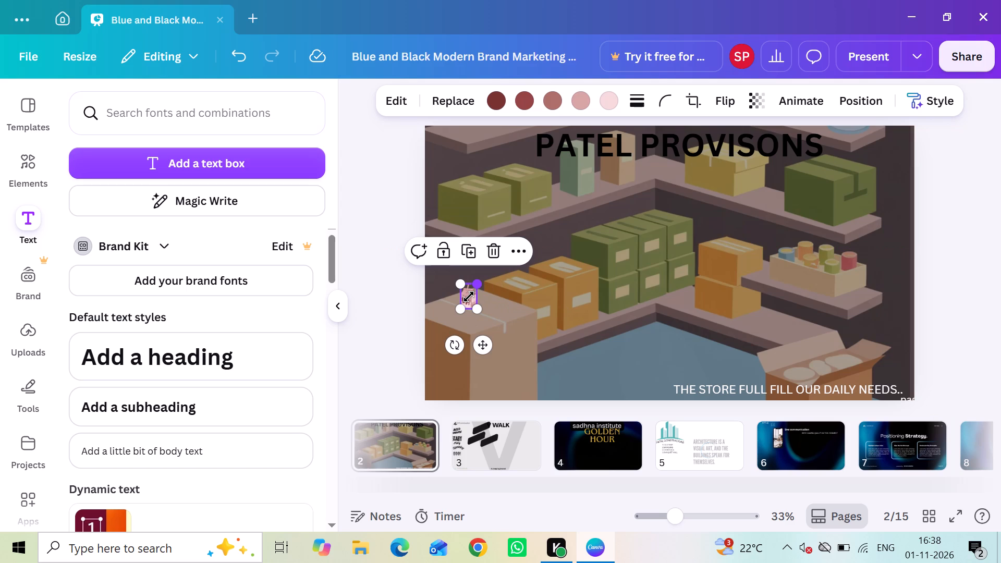
left_click_drag(469, 297, 446, 354)
left_click(486, 265)
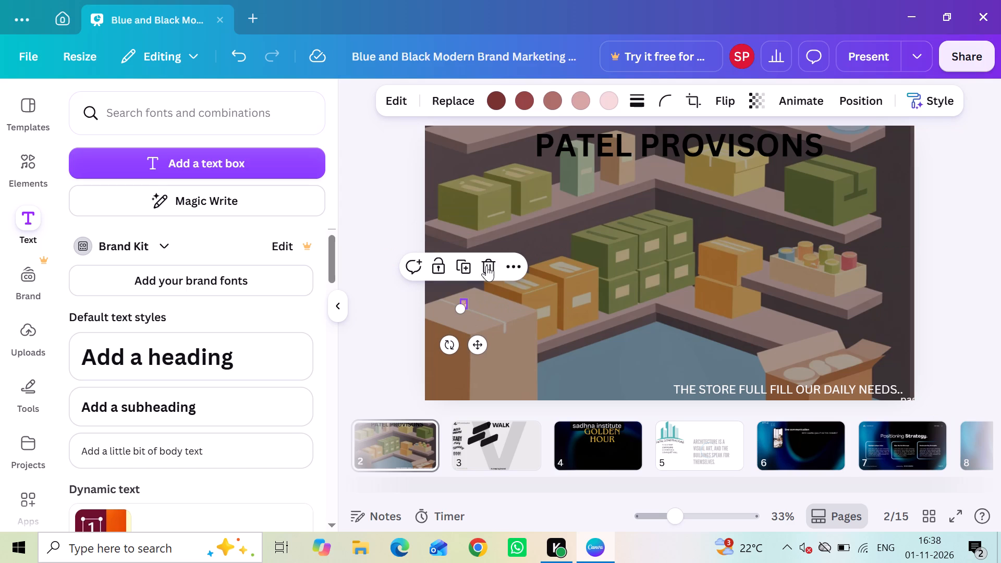
Add a subheading text box to page 2 reading "frozen mutter" in lowercase.
left_click(194, 417)
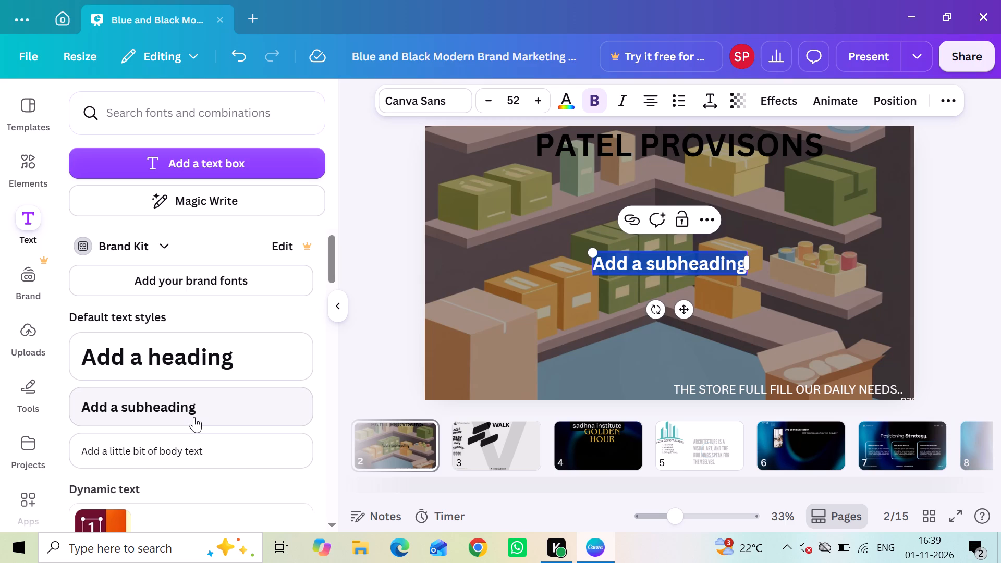
type("FRO")
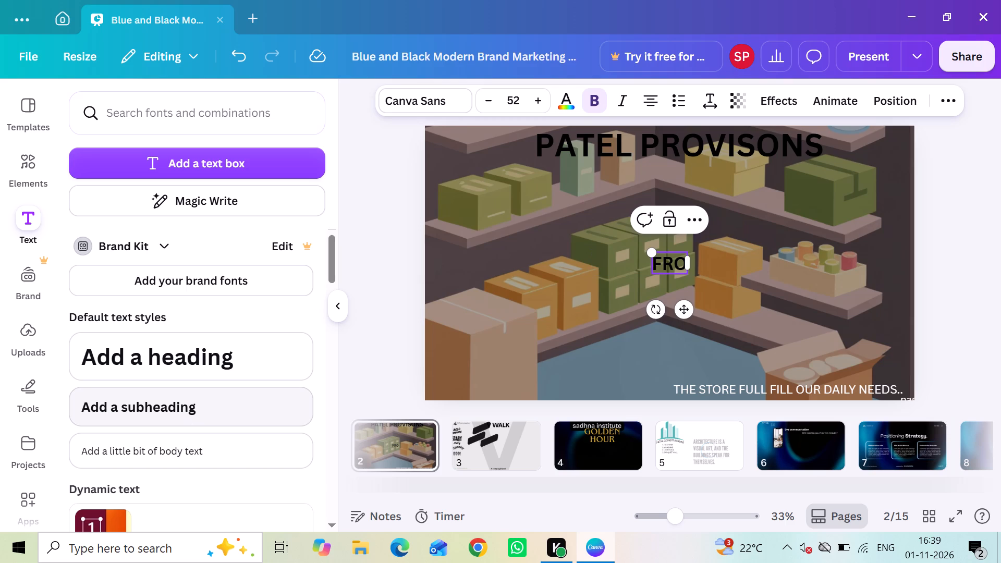
key("BackSpace")
key("BackSpace")
key("BackSpace")
key("BackSpace")
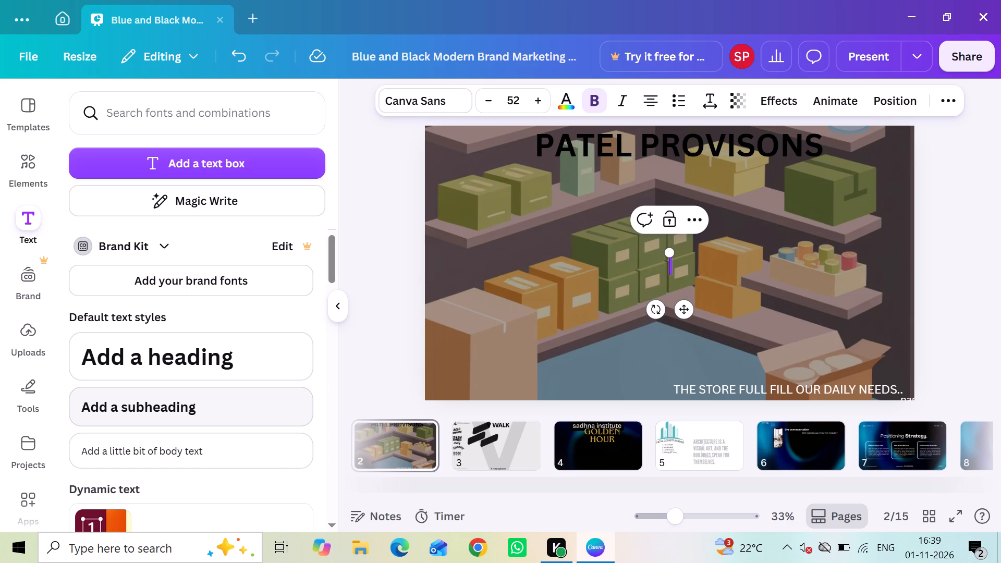
type("fr")
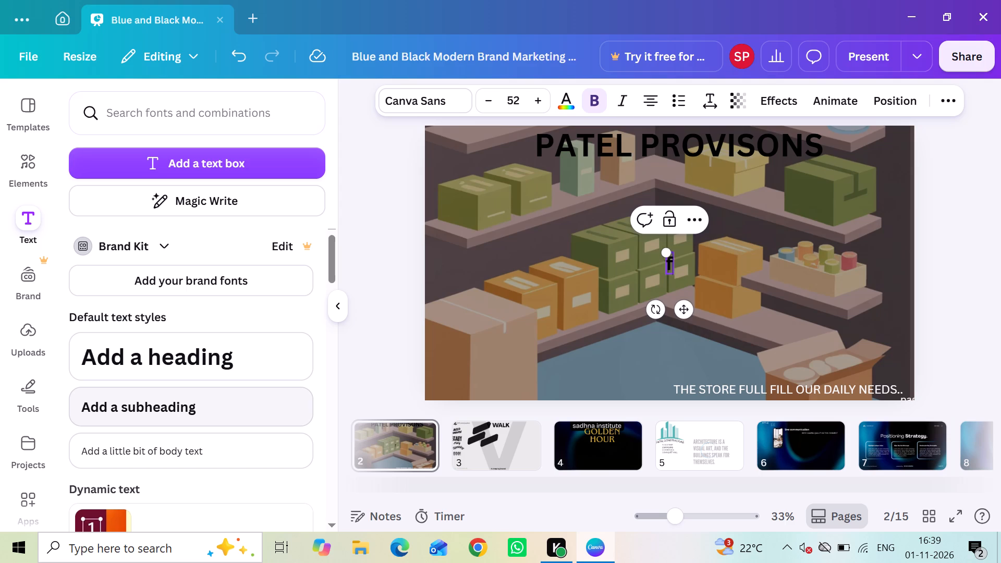
key("o")
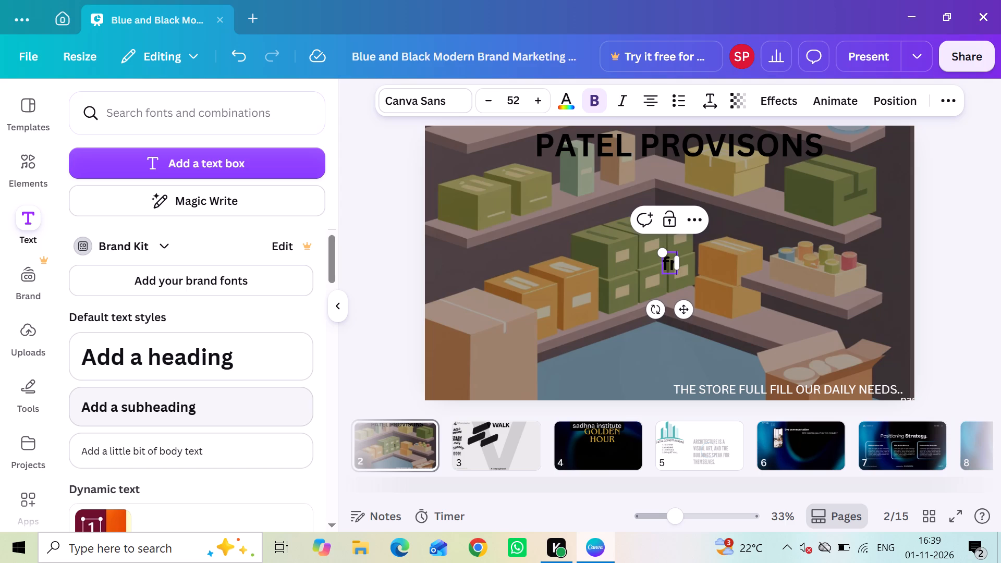
type("zen")
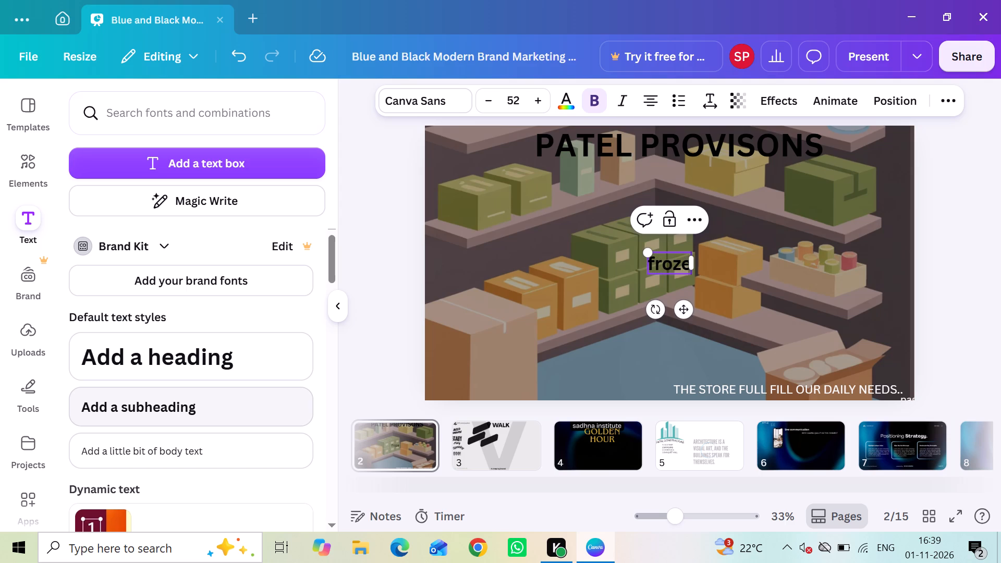
key("space")
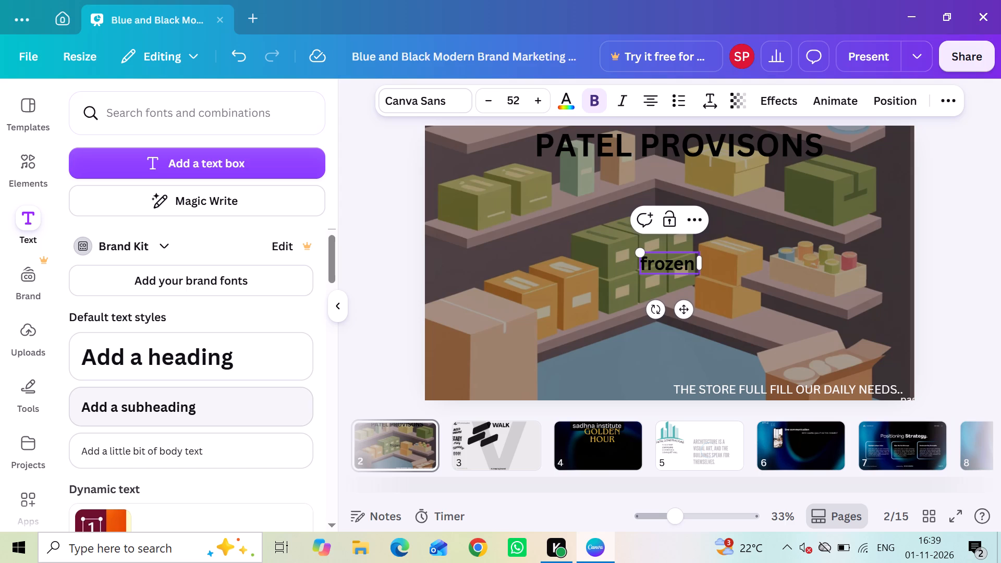
type("mutt")
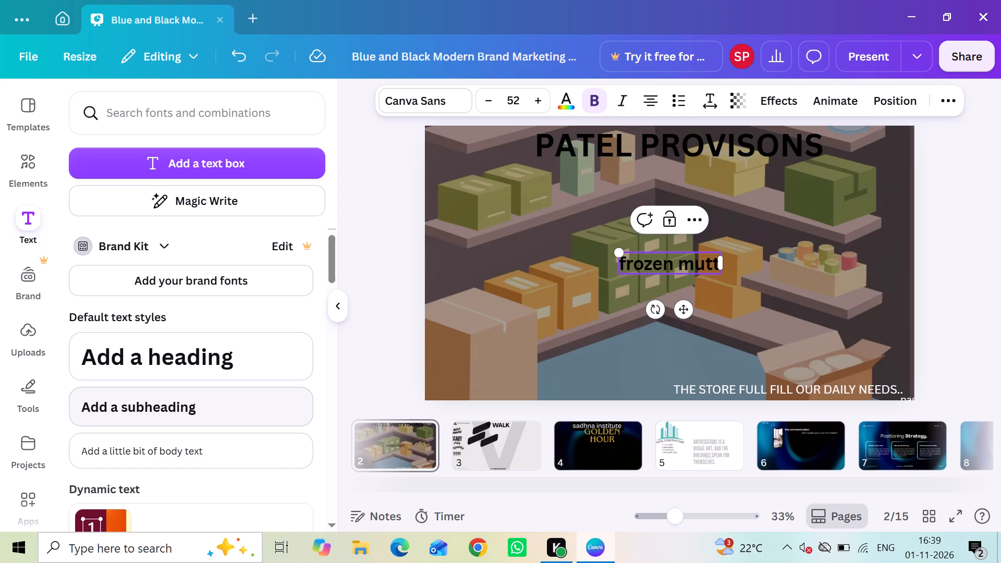
type("er")
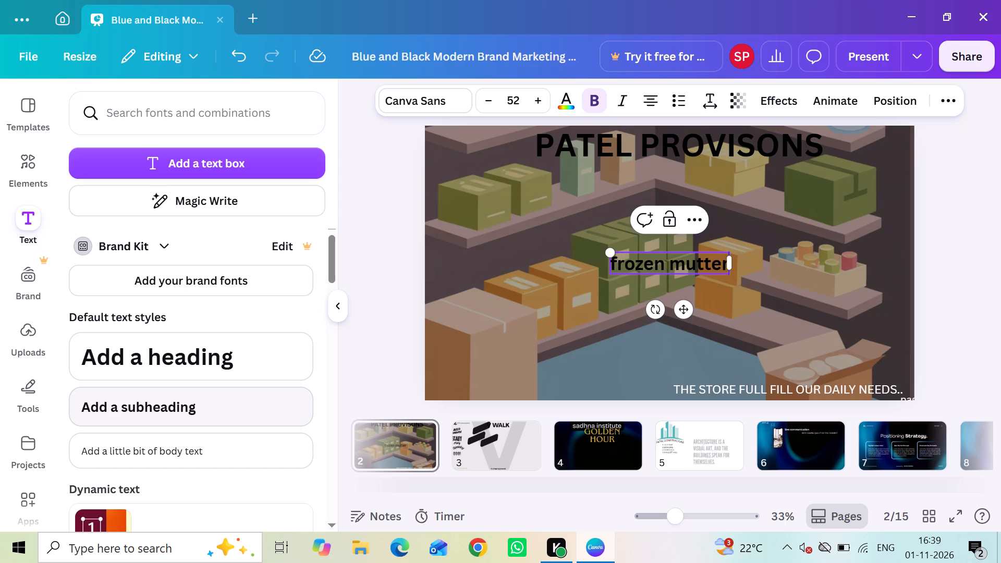
Extend the "frozen mutter" text box with three more lines reading "milk", "curd" and "available" in lowercase.
key("Return")
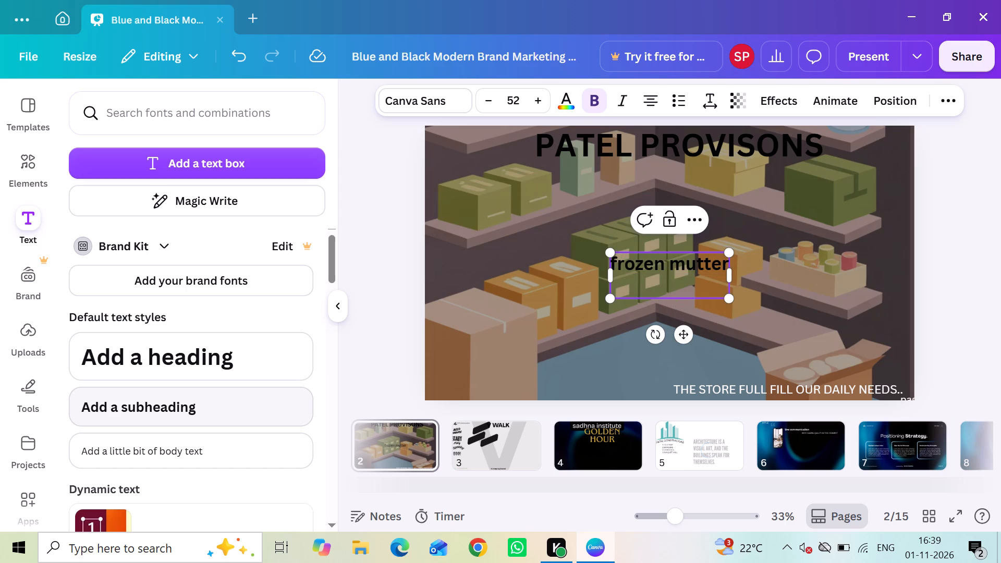
type("mi")
key("l")
key("k")
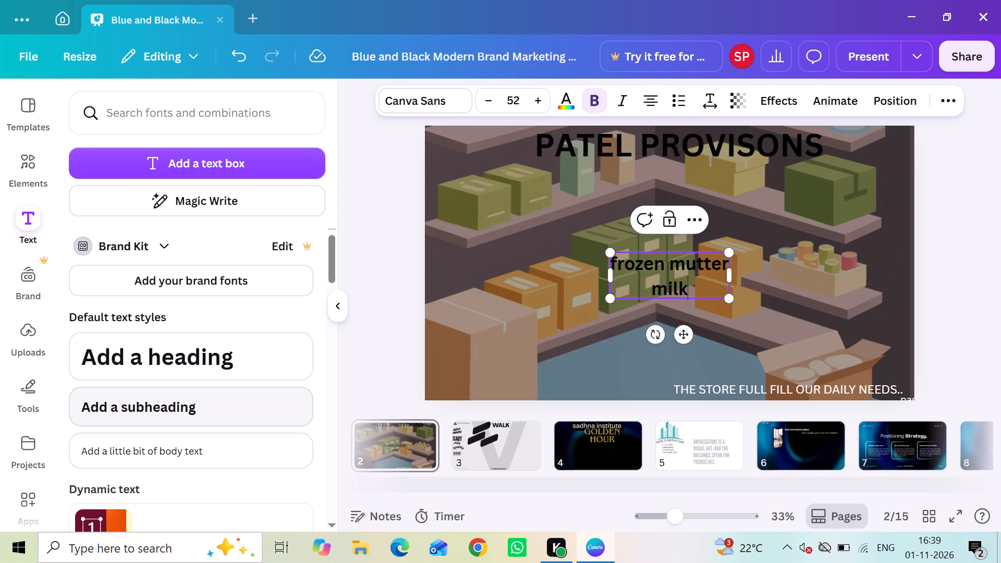
key("Return")
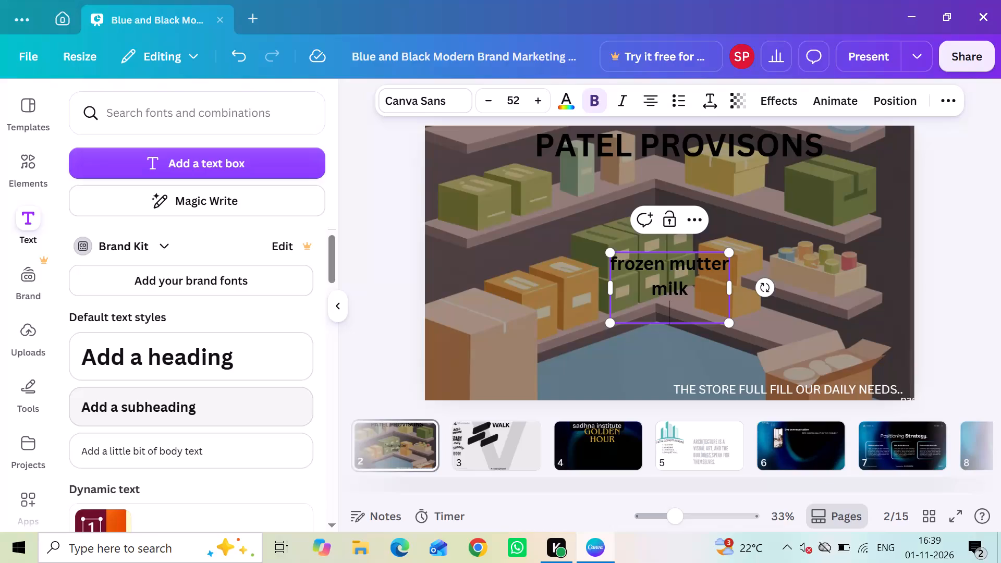
key("c")
type("urd")
key("Return")
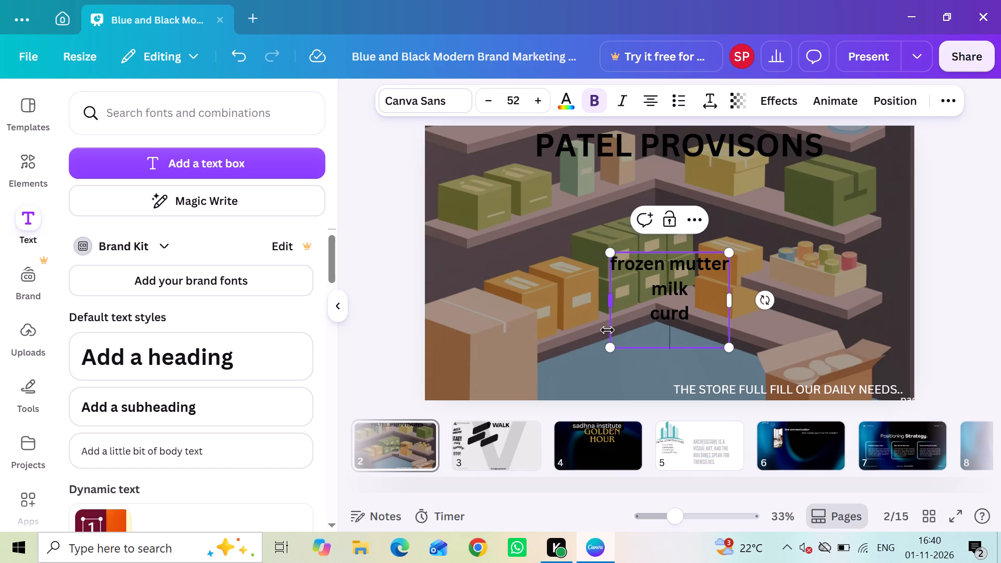
type("avai")
type("la")
type("bl")
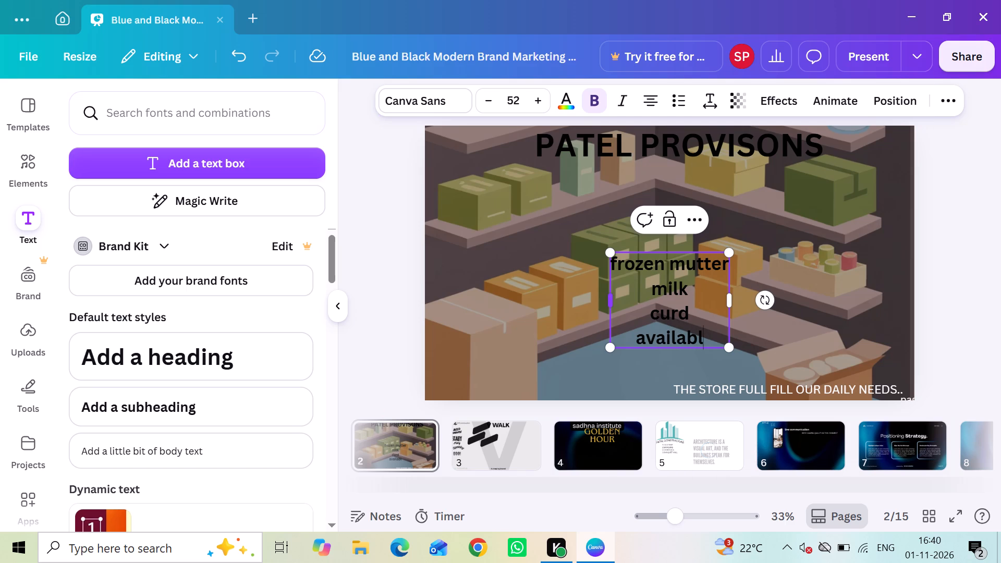
key("e")
left_click(769, 277)
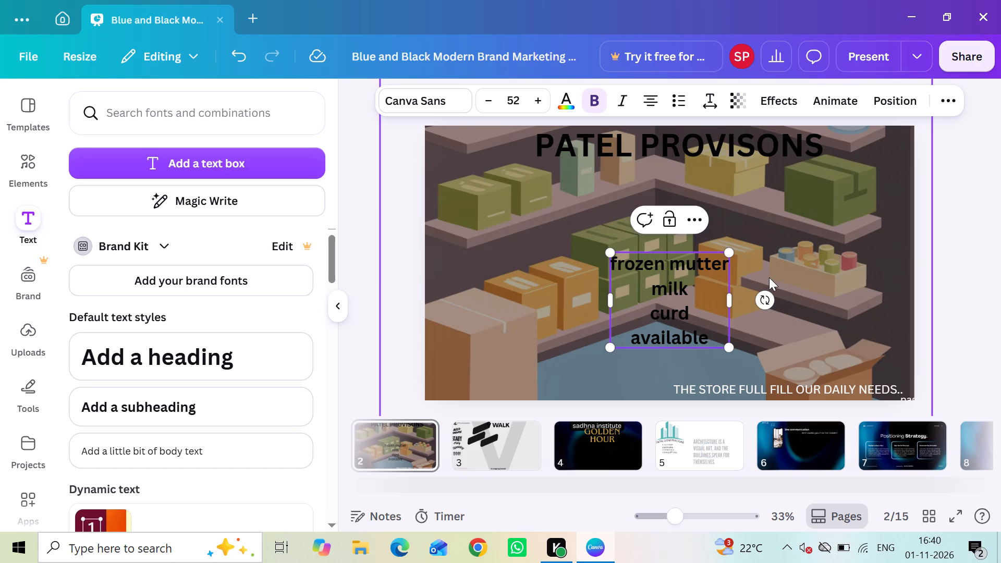
Move the product list text box up to page 2's left edge, over the green boxes on the upper shelf.
left_click_drag(646, 279, 641, 278)
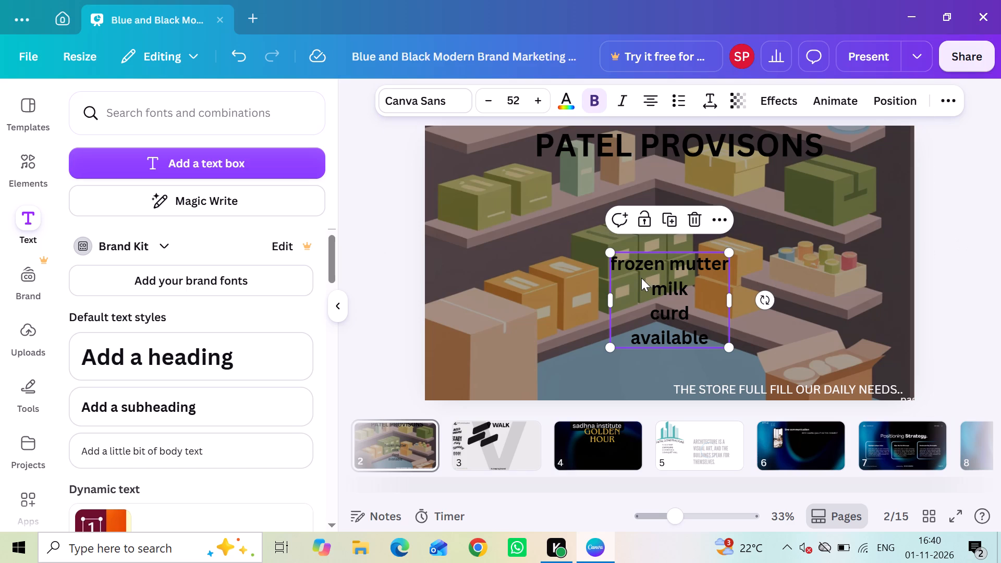
left_click_drag(641, 278, 516, 212)
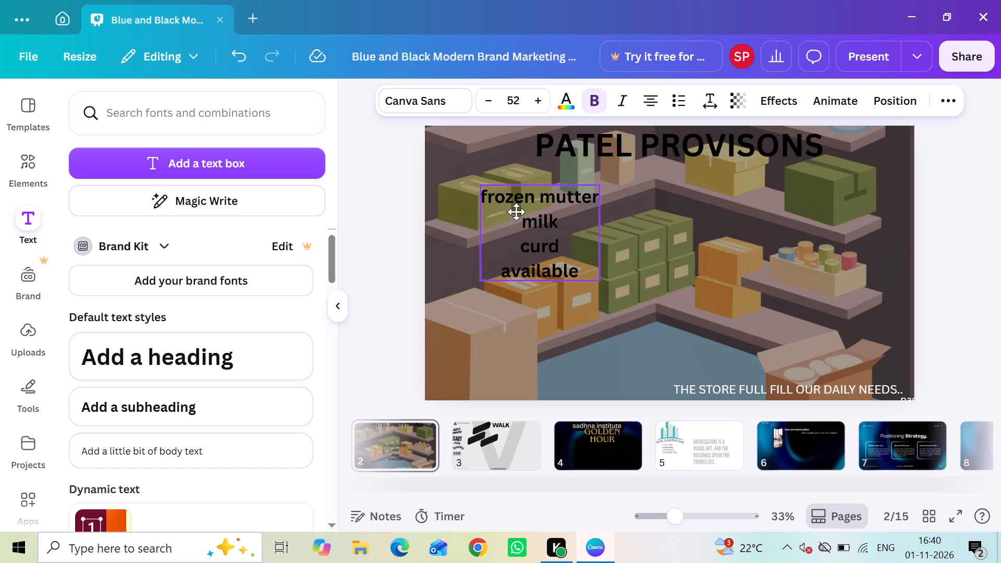
left_click_drag(516, 212, 461, 210)
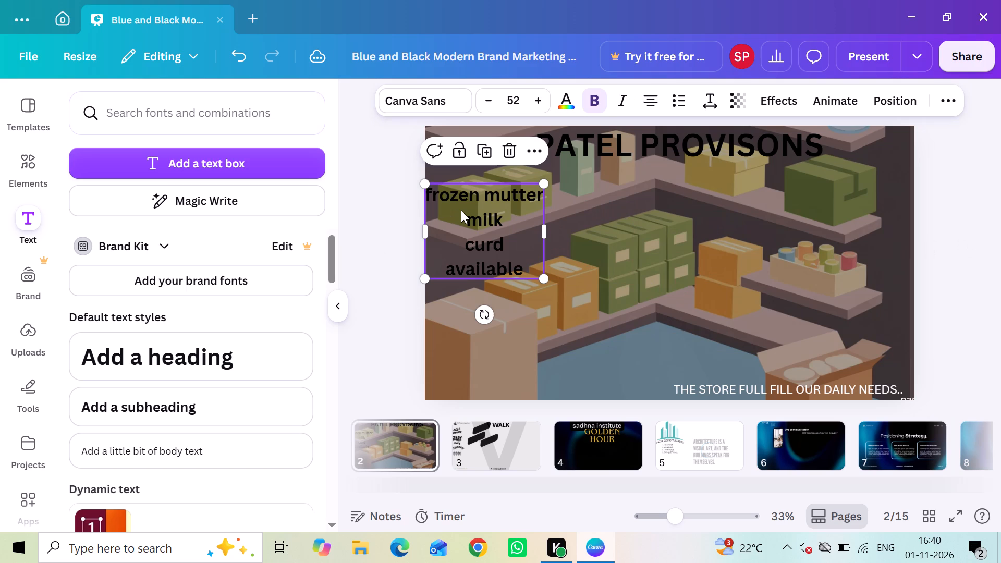
Recolour the product list text to the gold #D0A933.
left_click(563, 92)
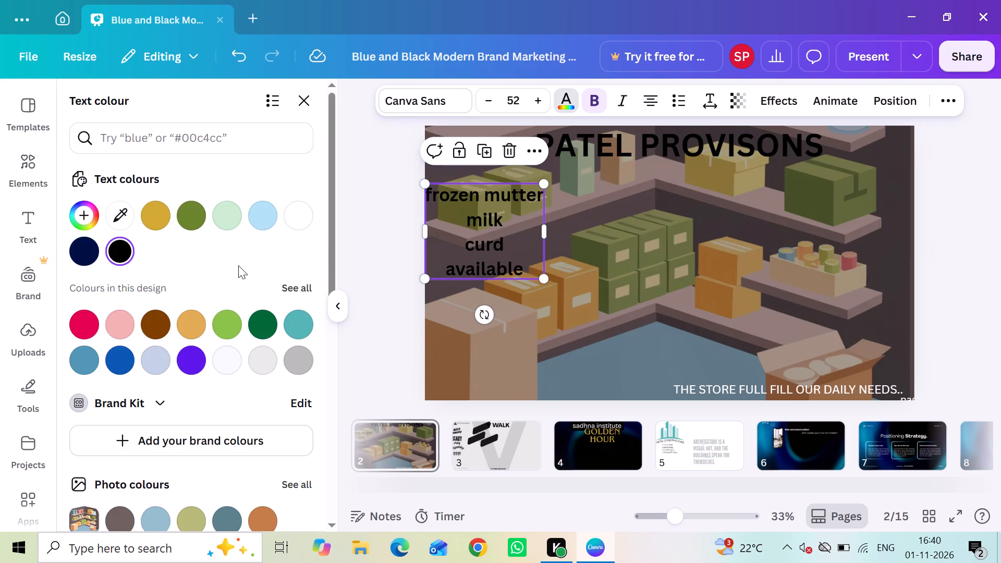
double_click(156, 213)
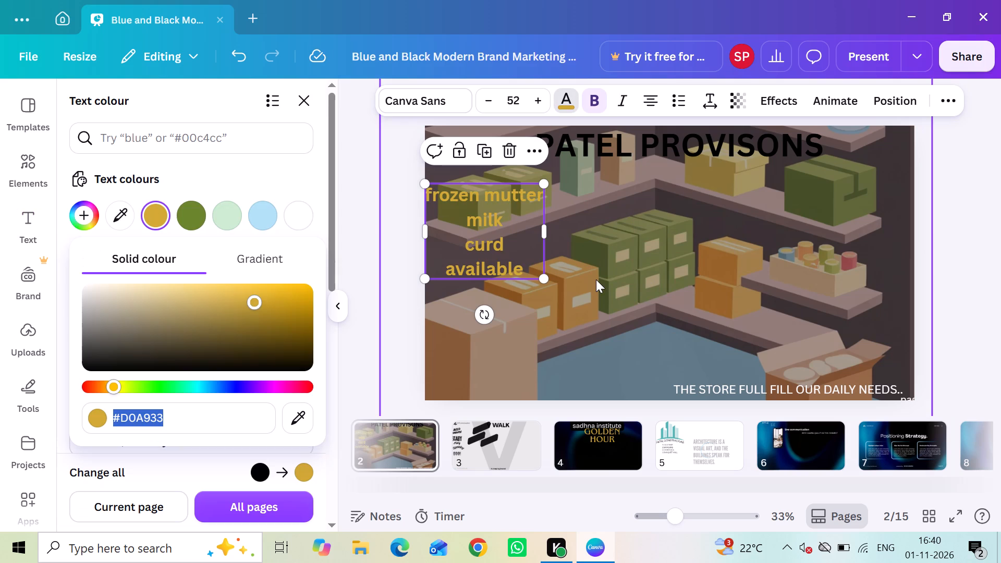
left_click(596, 279)
left_click(591, 210)
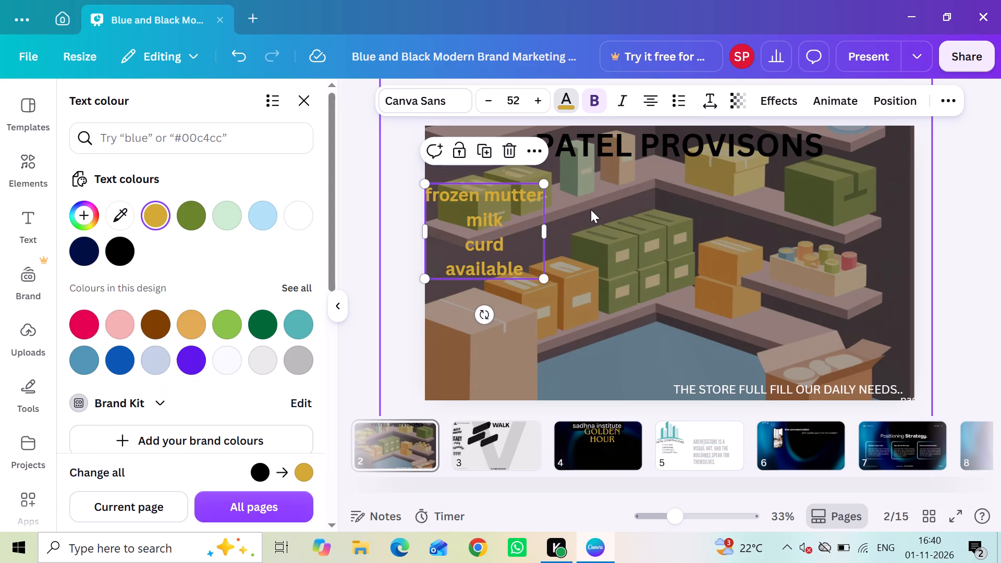
left_click(350, 184)
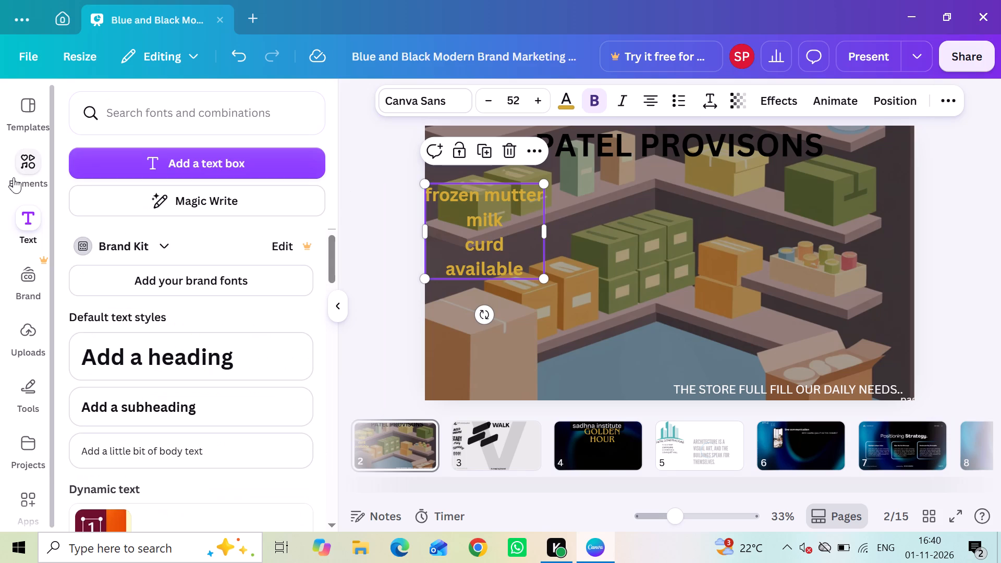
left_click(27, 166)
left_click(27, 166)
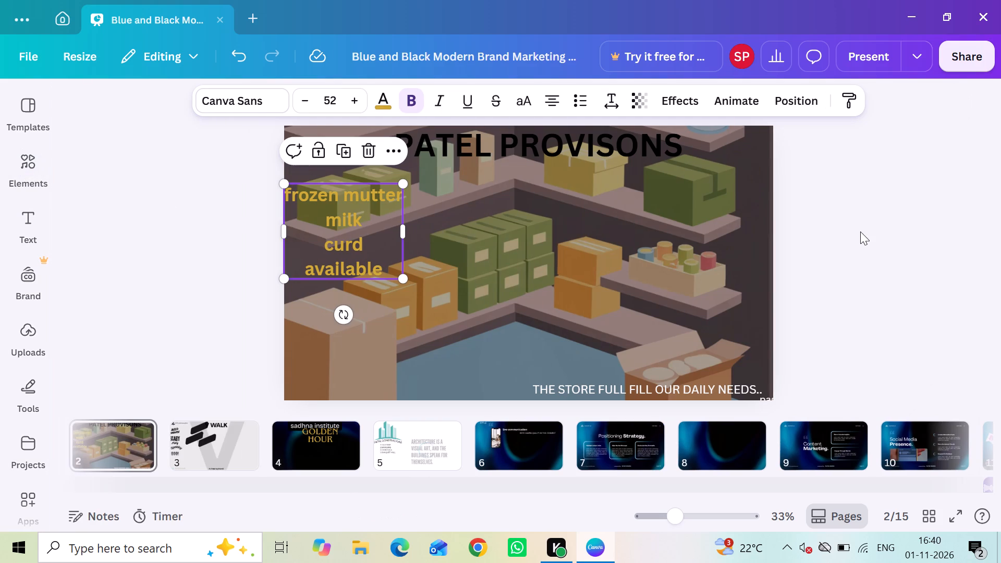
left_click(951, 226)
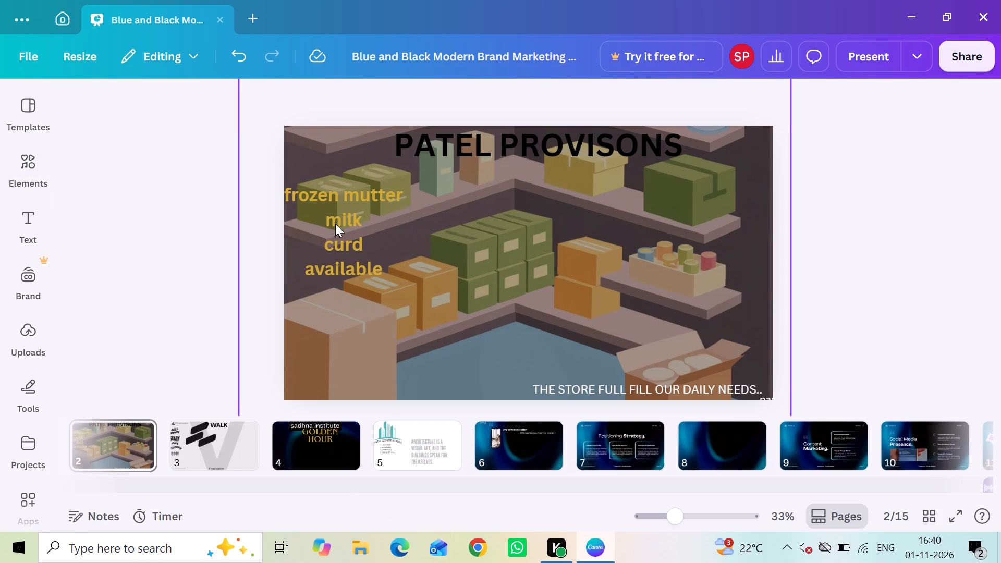
Browse the default text styles and font combinations for more text to add to page 2.
left_click(23, 236)
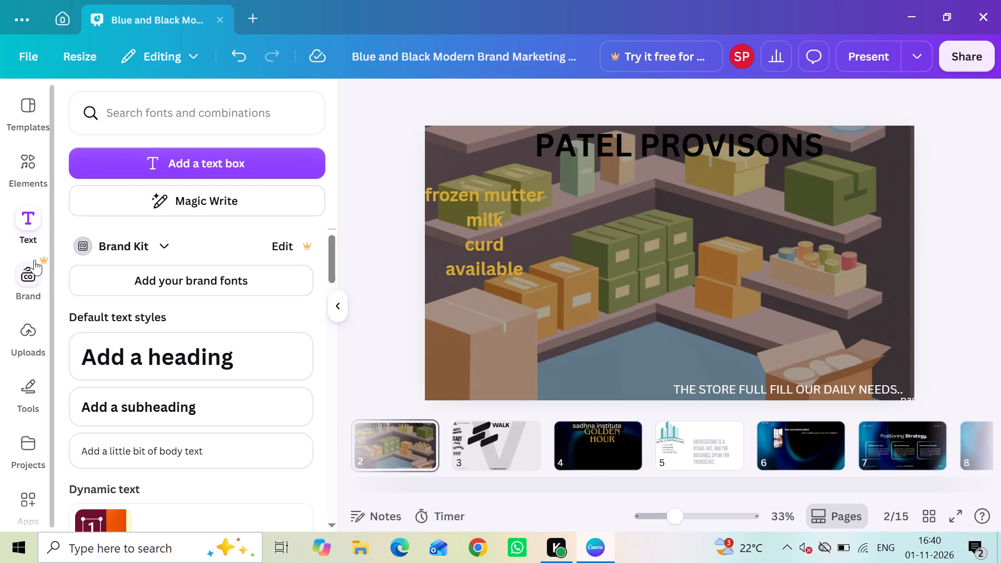
scroll(158, 285, "down", 4)
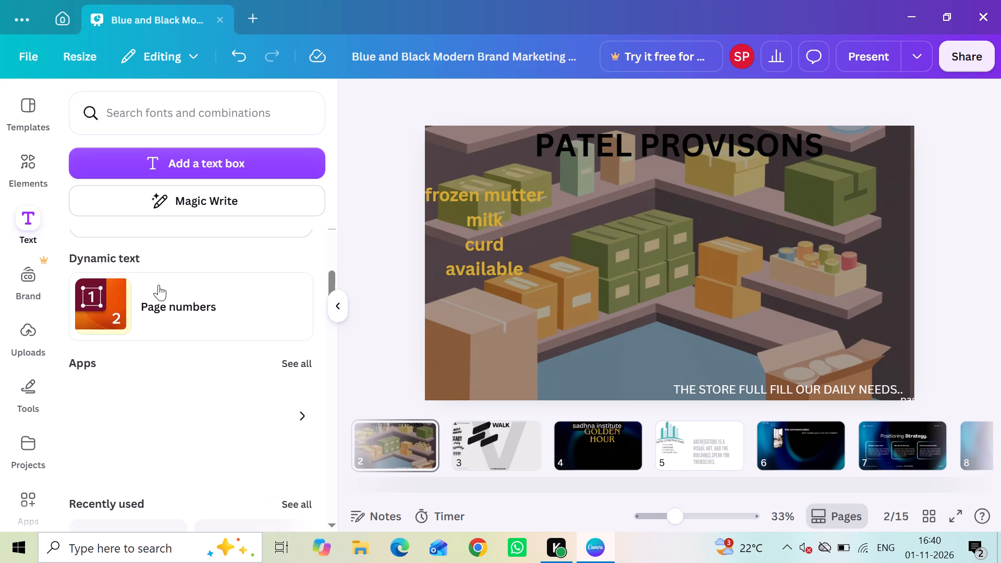
scroll(158, 285, "down", 7)
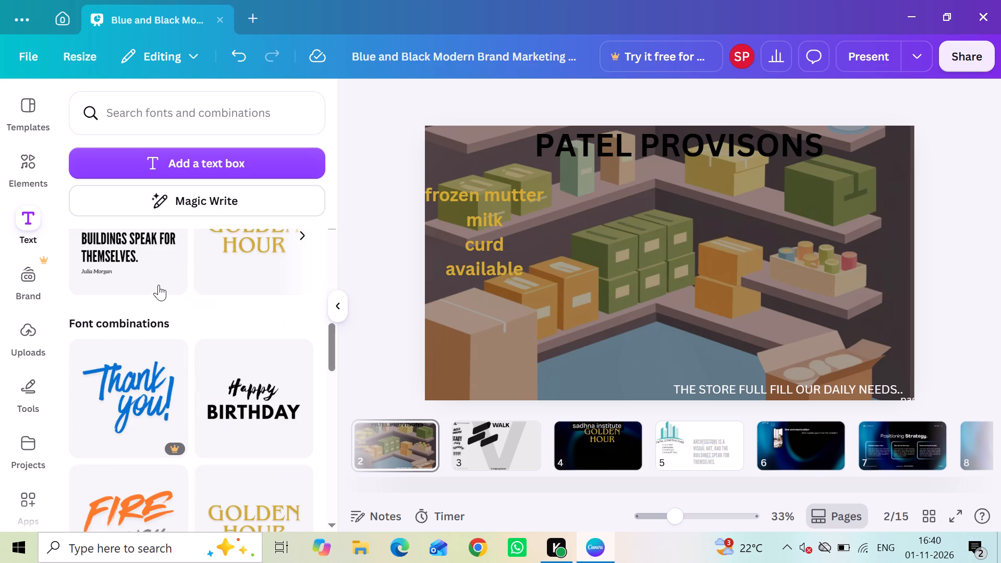
scroll(158, 285, "down", 1)
scroll(158, 285, "up", 3)
left_click(105, 121)
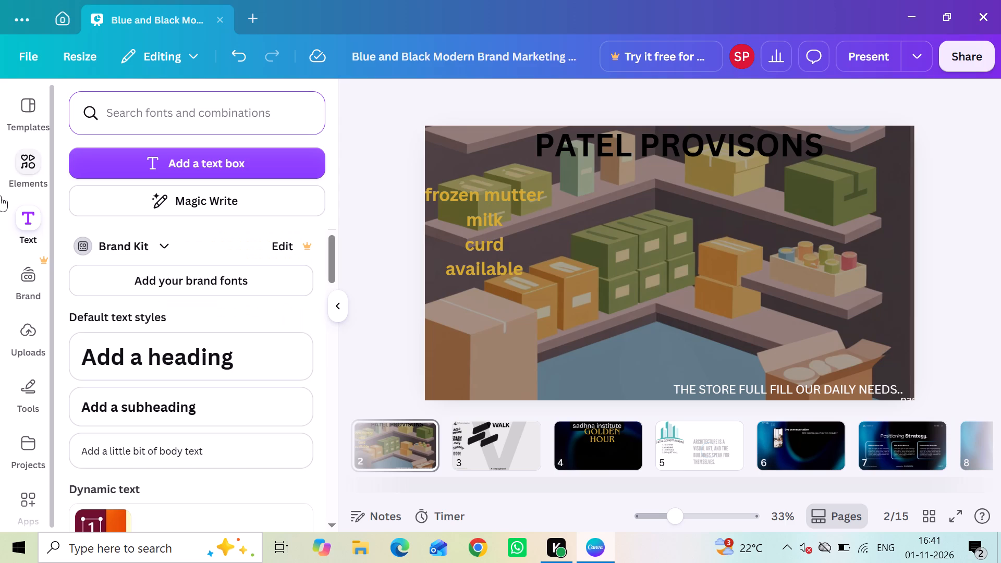
Add a subheading text box to the middle of page 2 reading "DAILY NEEDS STORE" in capitals.
left_click(179, 413)
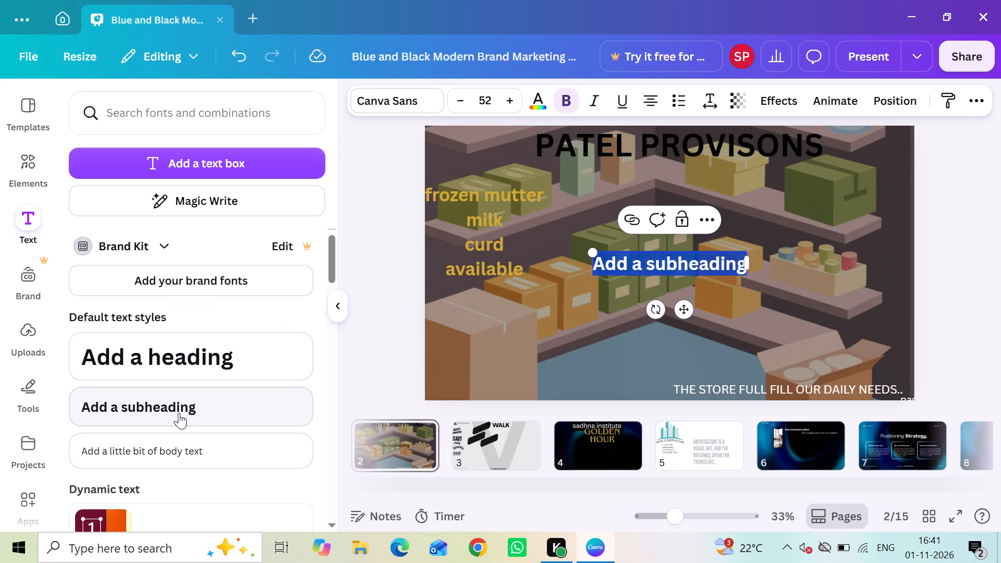
type("DA")
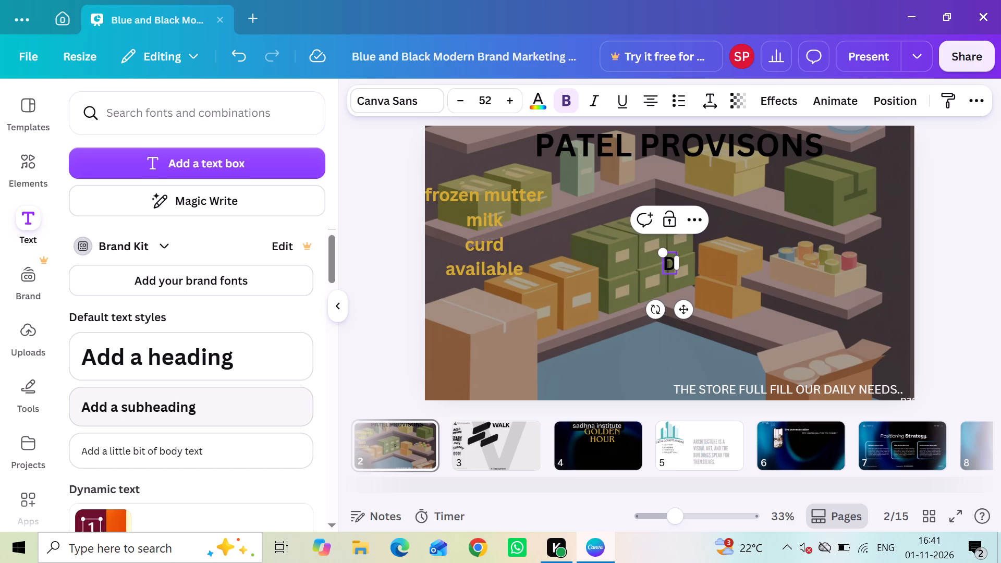
key("i")
key("l")
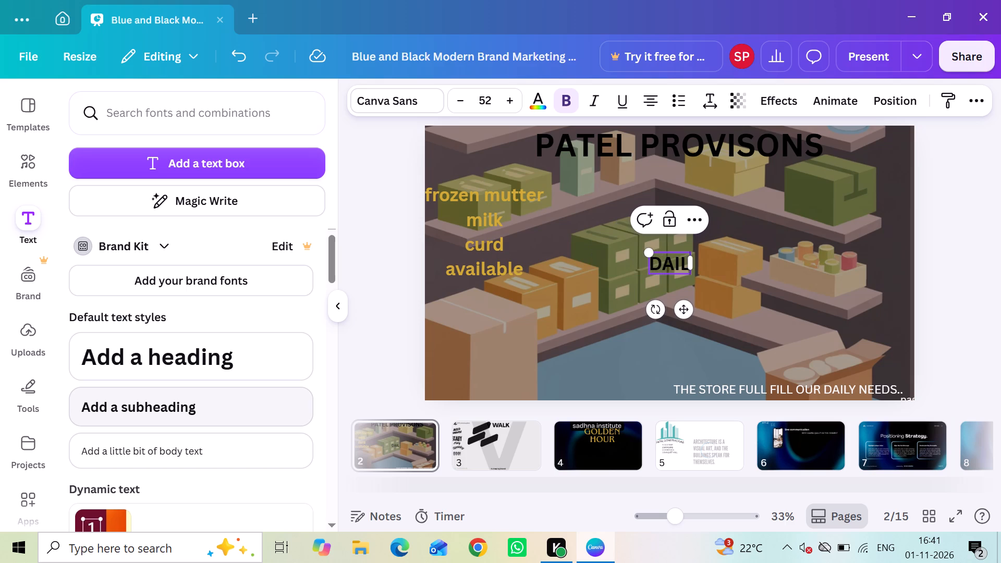
type("Y N")
type("EE")
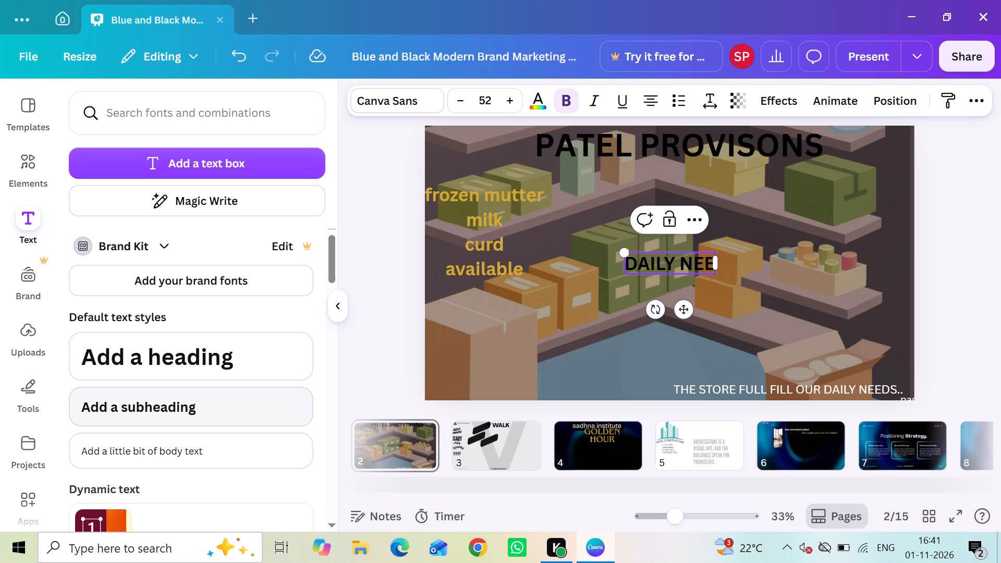
type("DS")
key("space")
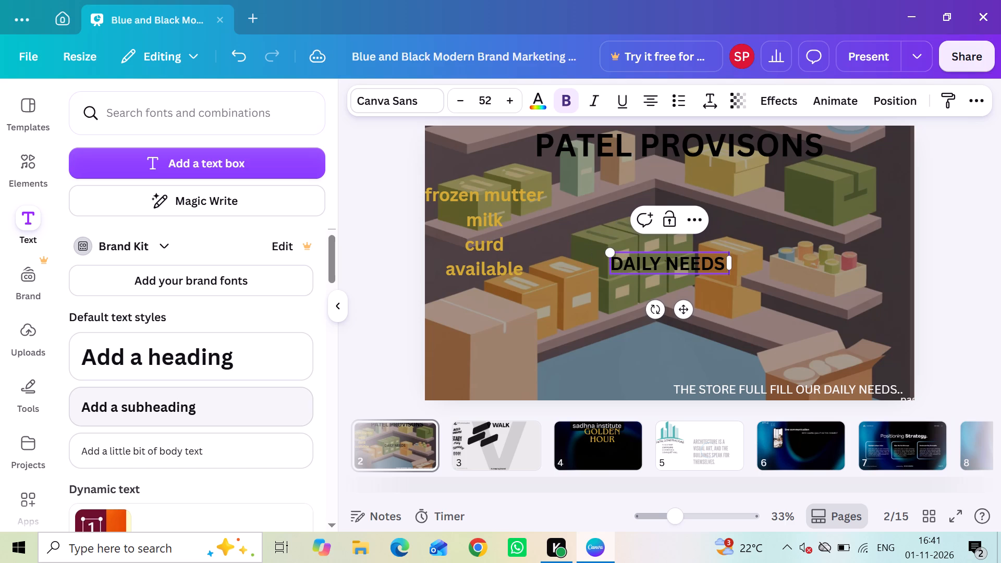
type("ST")
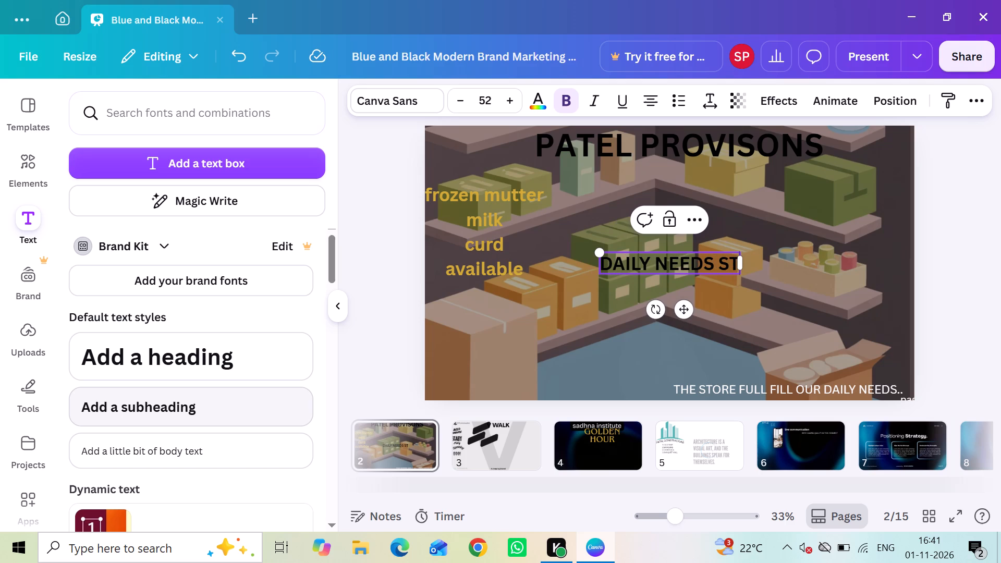
key("o")
type("RE")
left_click(858, 365)
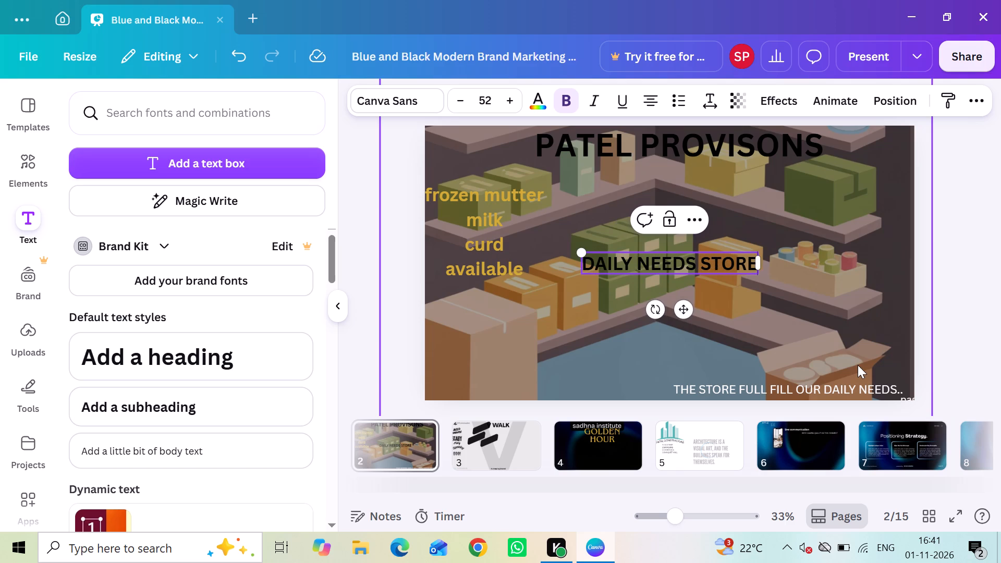
left_click(835, 308)
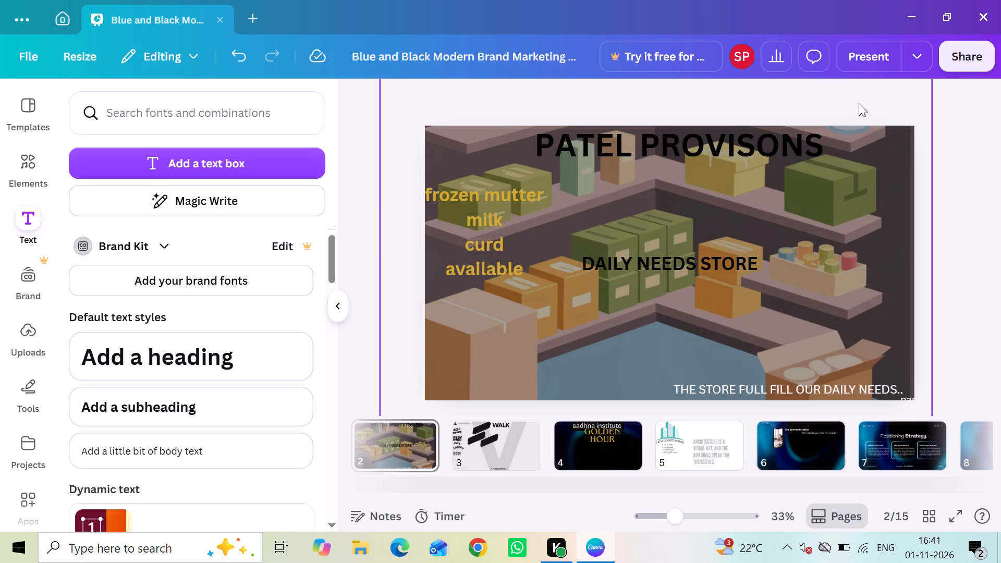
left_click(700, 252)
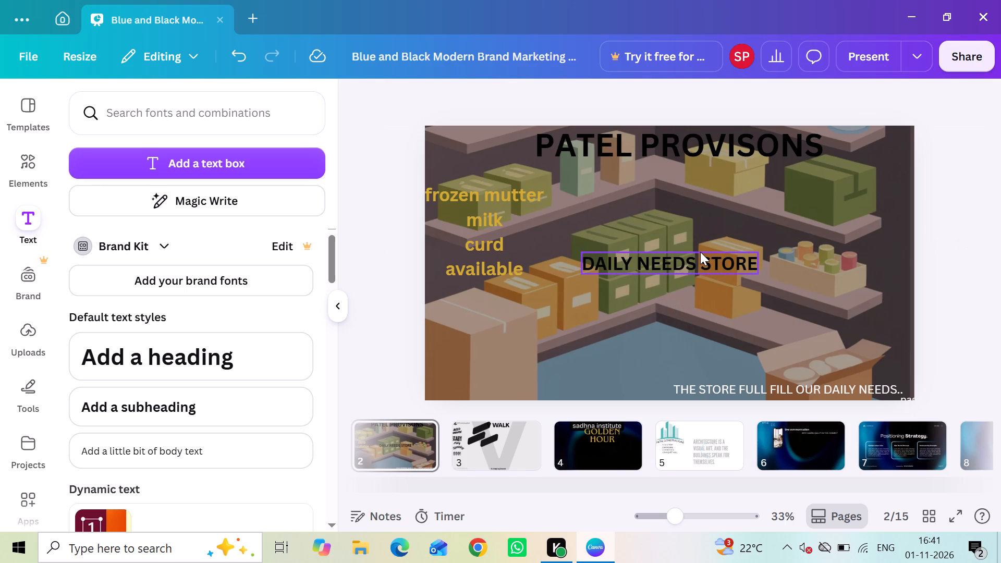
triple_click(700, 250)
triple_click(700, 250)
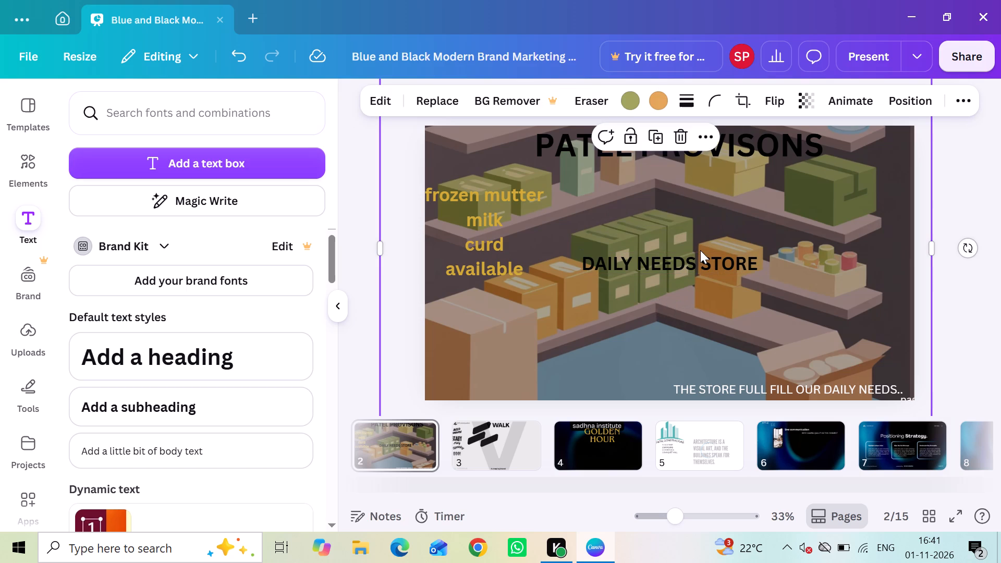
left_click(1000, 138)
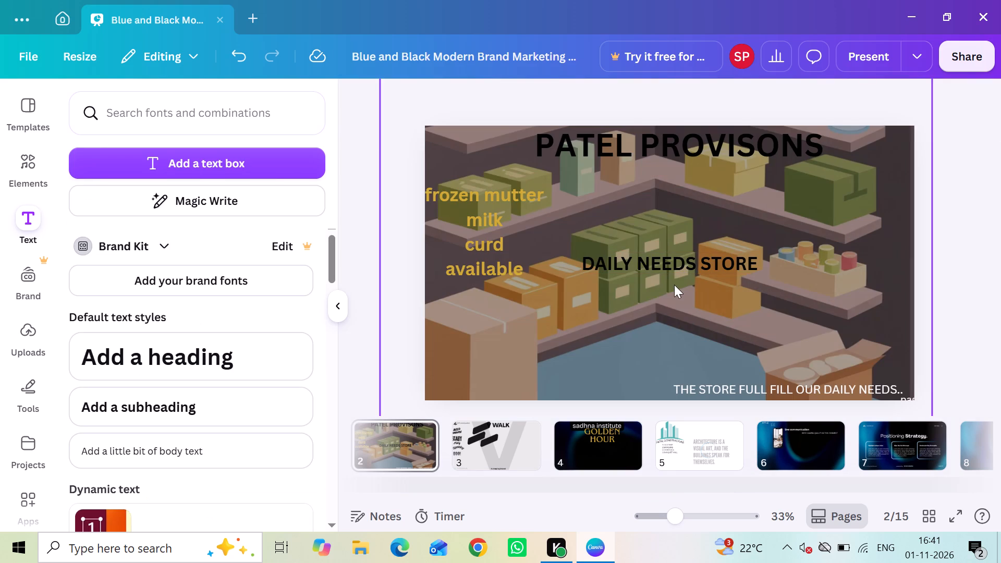
Move the "DAILY NEEDS STORE" subheading up so it sits directly beneath the "PATEL PROVISONS" title.
left_click(663, 252)
left_click_drag(663, 252, 670, 168)
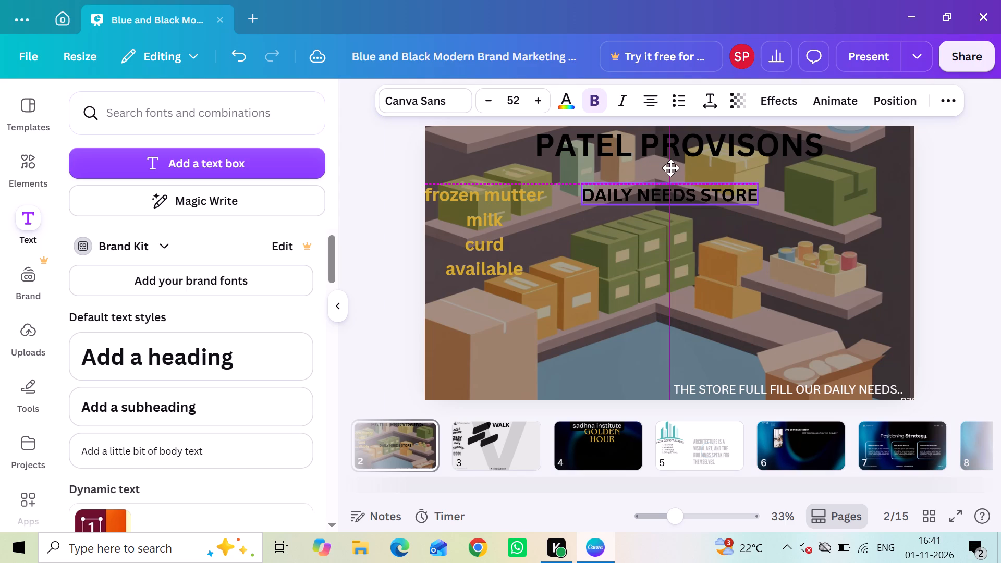
left_click_drag(670, 168, 674, 164)
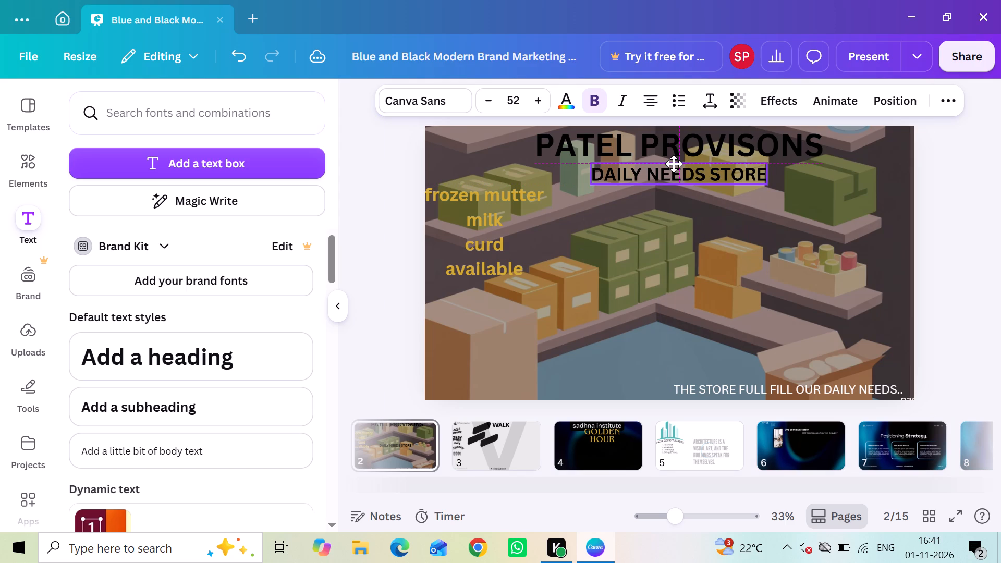
left_click(966, 204)
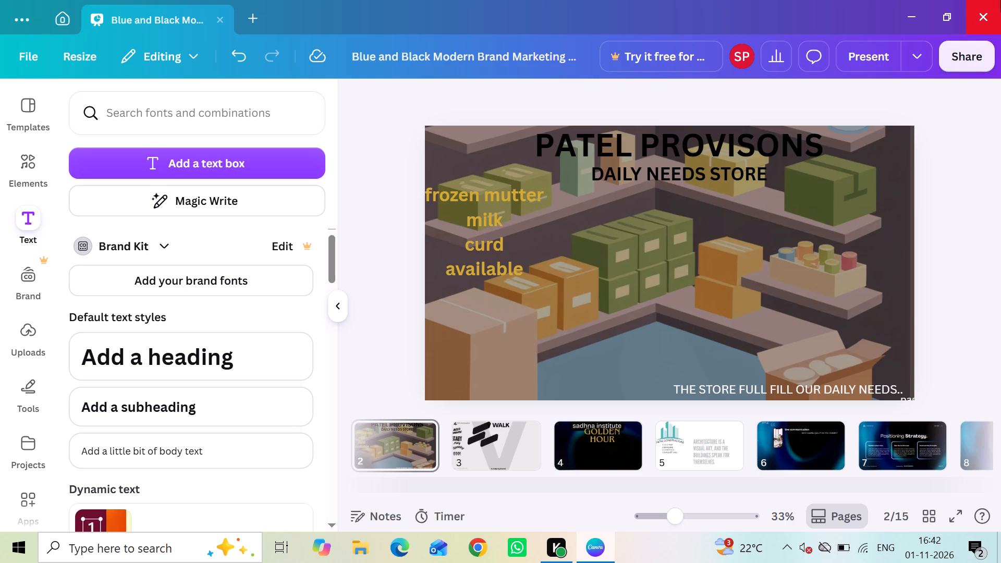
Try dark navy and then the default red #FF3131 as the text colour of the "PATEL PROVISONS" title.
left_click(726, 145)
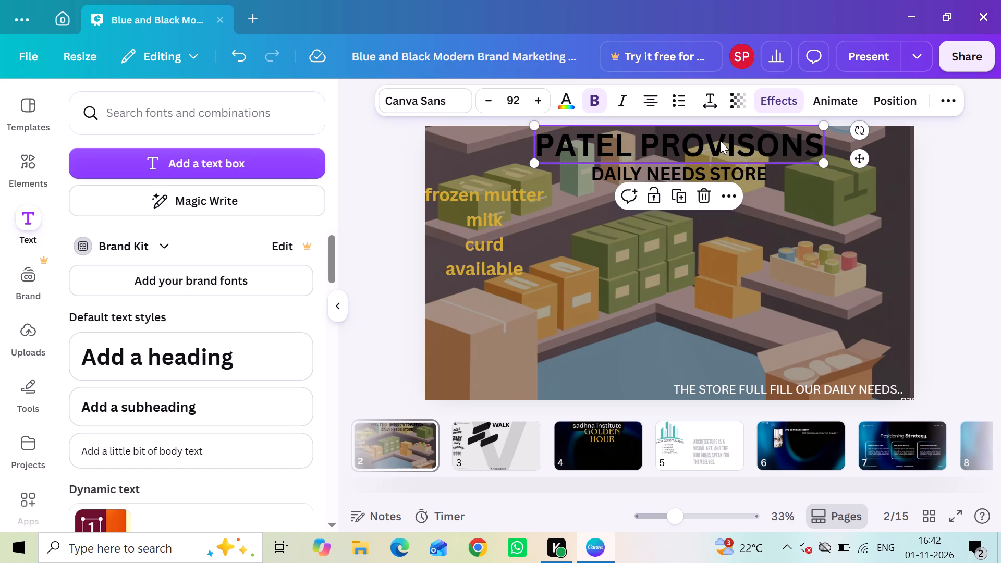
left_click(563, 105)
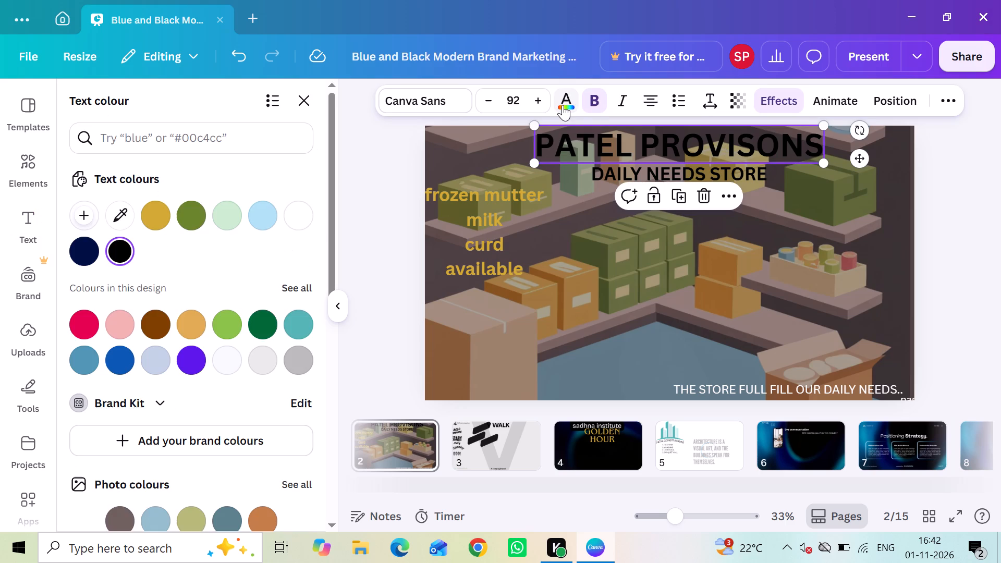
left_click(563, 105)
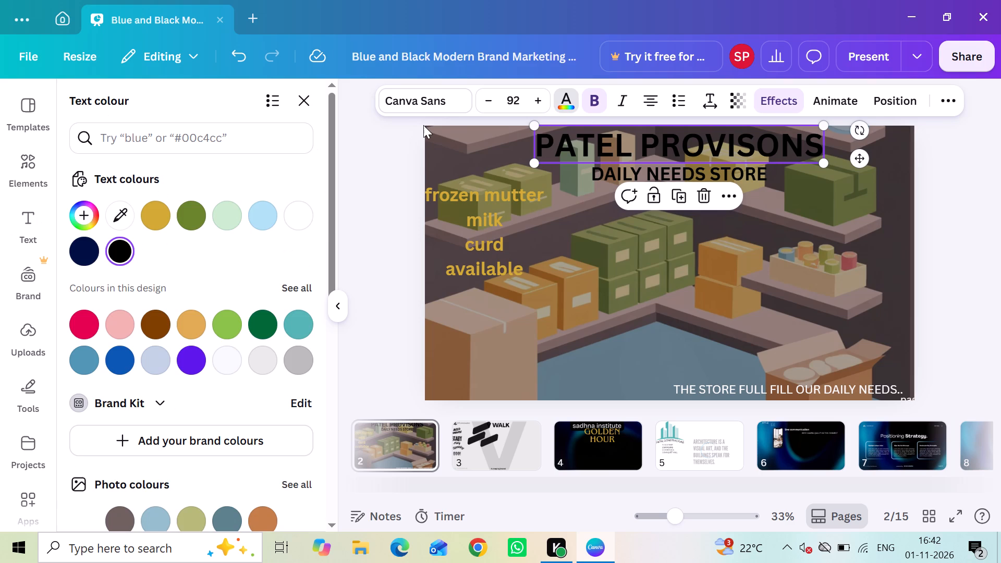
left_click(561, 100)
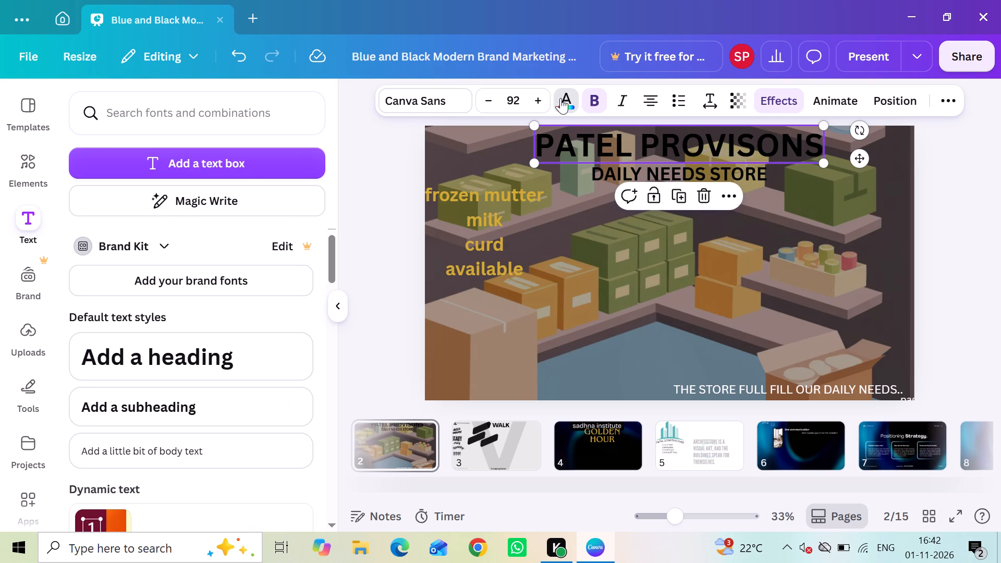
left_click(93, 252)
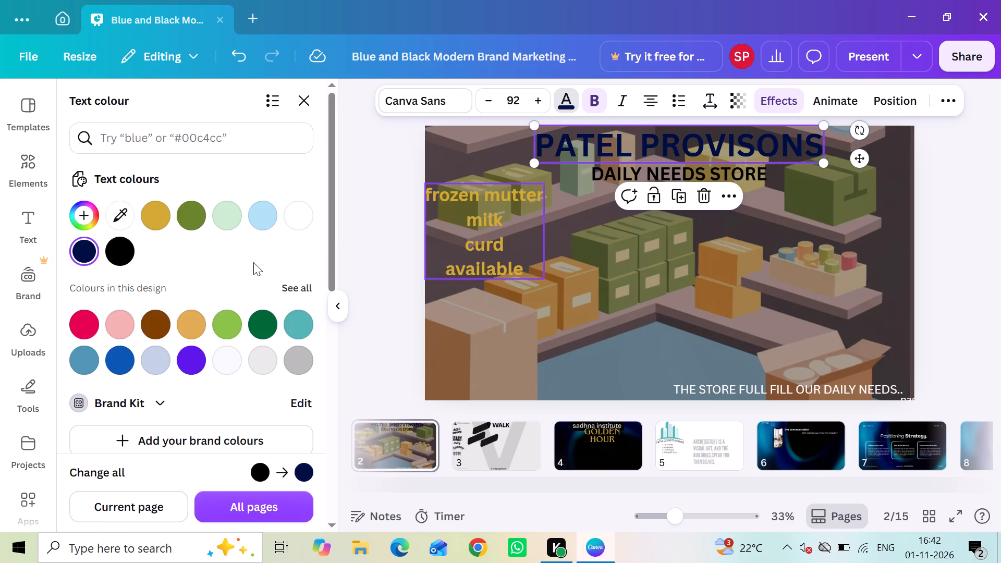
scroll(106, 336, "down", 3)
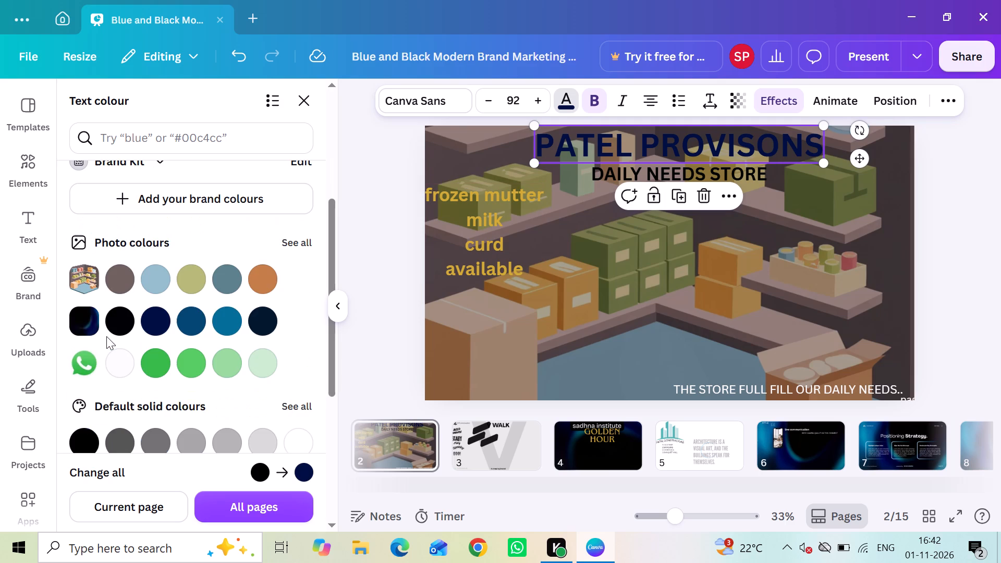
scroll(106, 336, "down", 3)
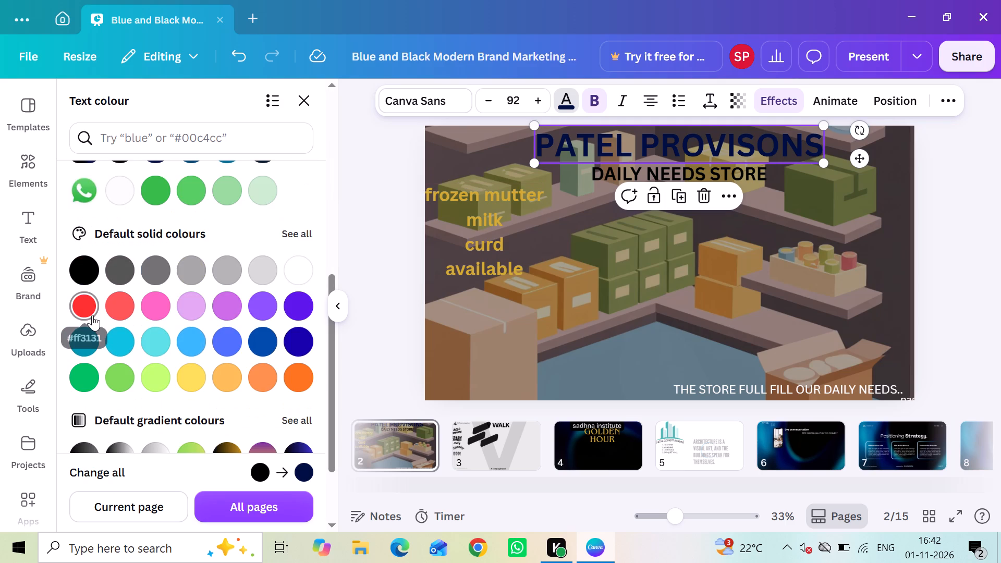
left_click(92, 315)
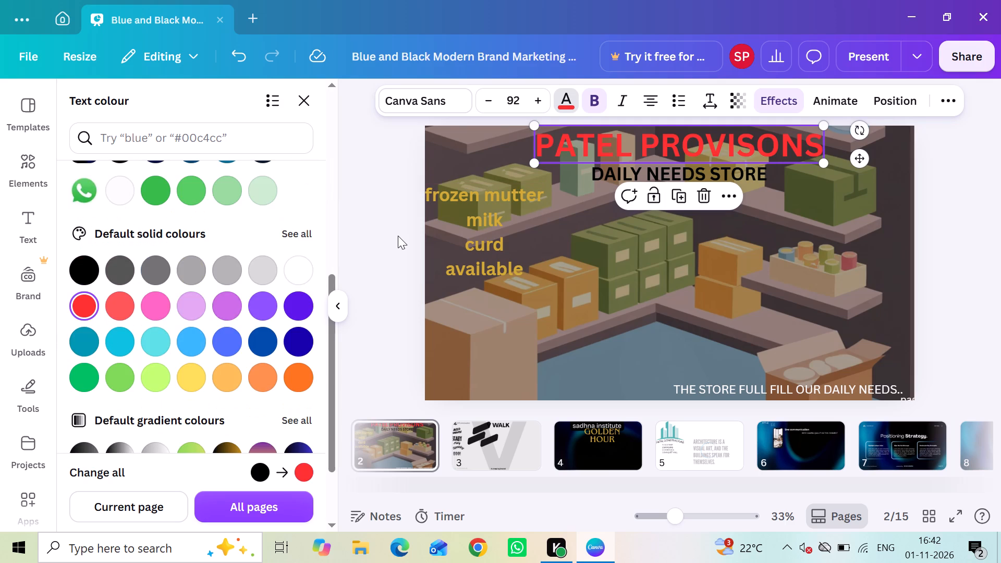
Search the text colours for "RED" and recolour the "PATEL PROVISONS" title with the pure red shade from the Vividred group.
scroll(178, 308, "down", 4)
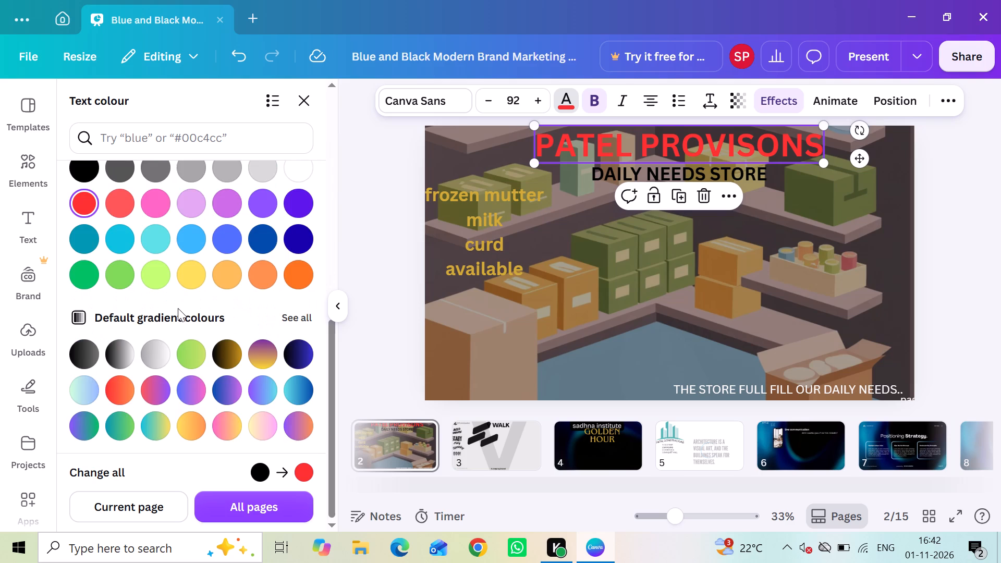
scroll(152, 337, "up", 5)
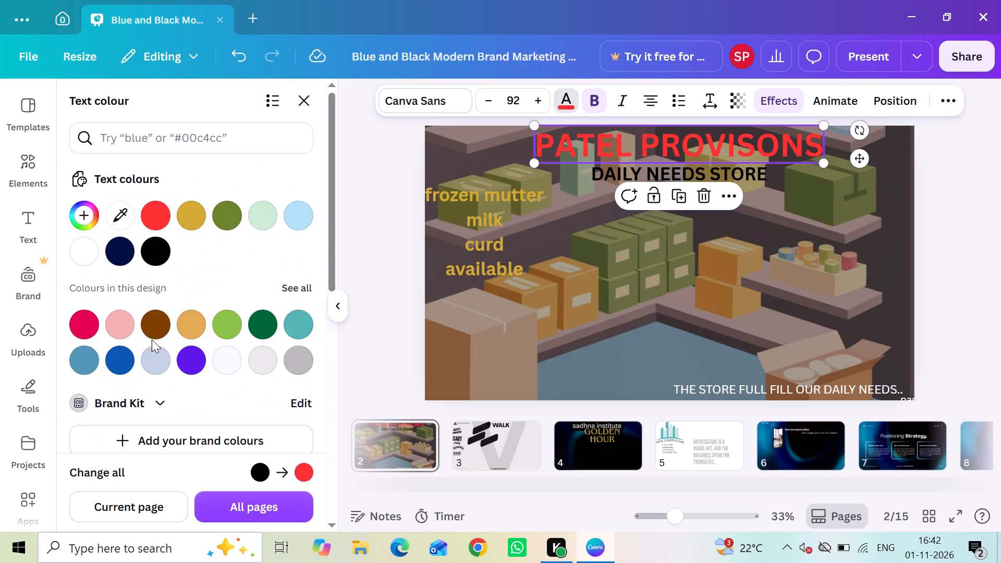
left_click(207, 144)
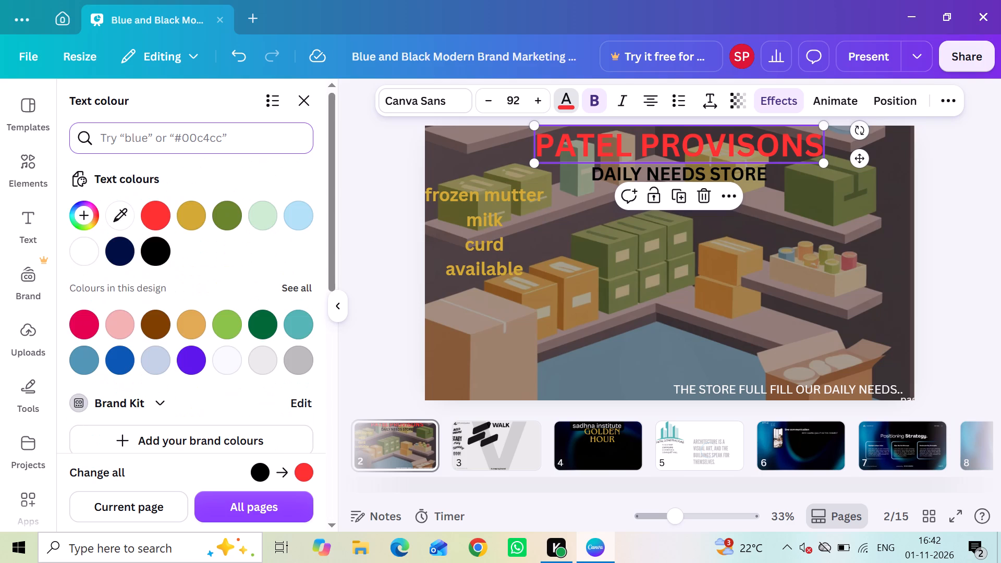
type("RED")
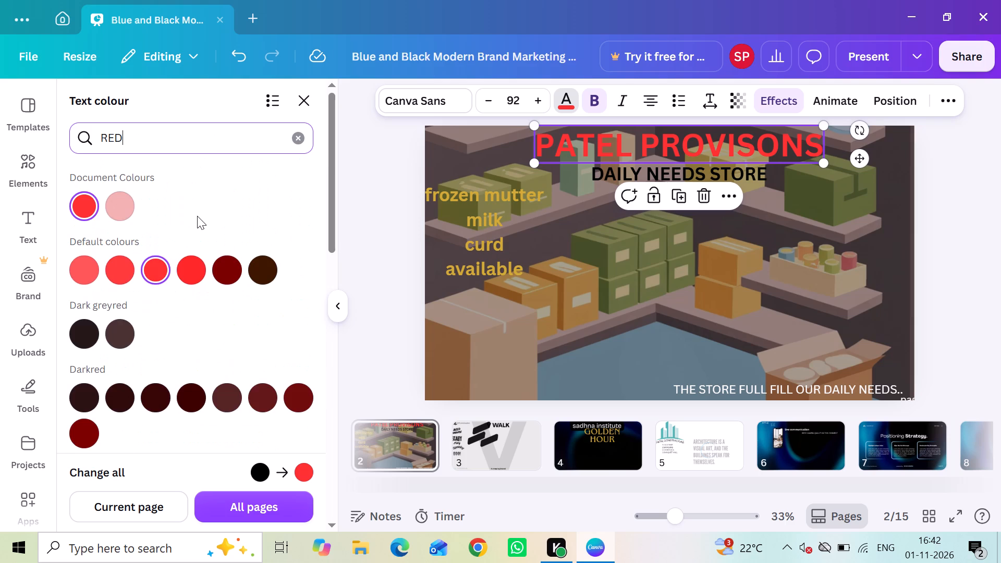
scroll(157, 274, "down", 6)
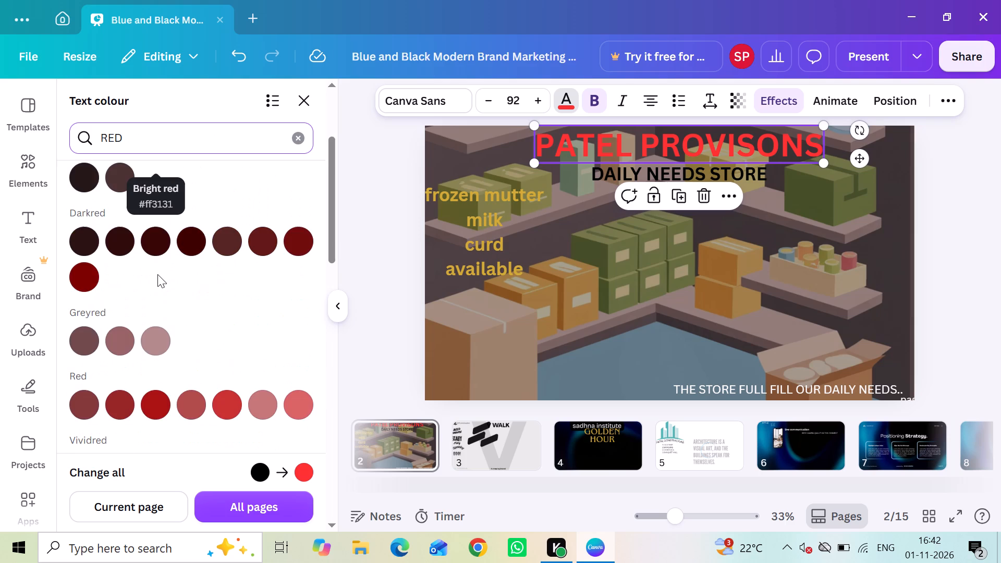
scroll(157, 274, "down", 1)
left_click(153, 307)
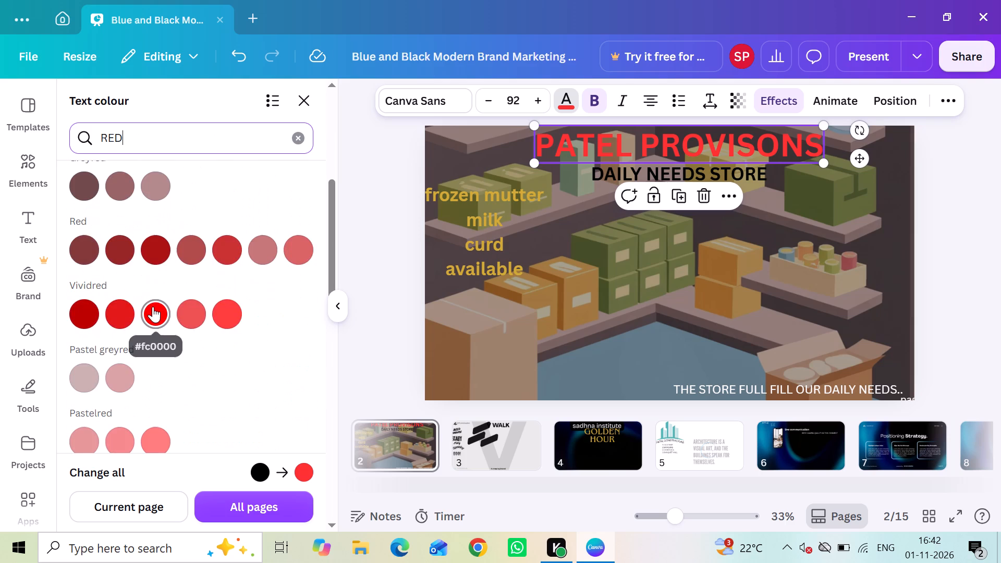
Recolour the "DAILY NEEDS STORE" subheading with the slightly darker second red of the Vividred group.
left_click(601, 180)
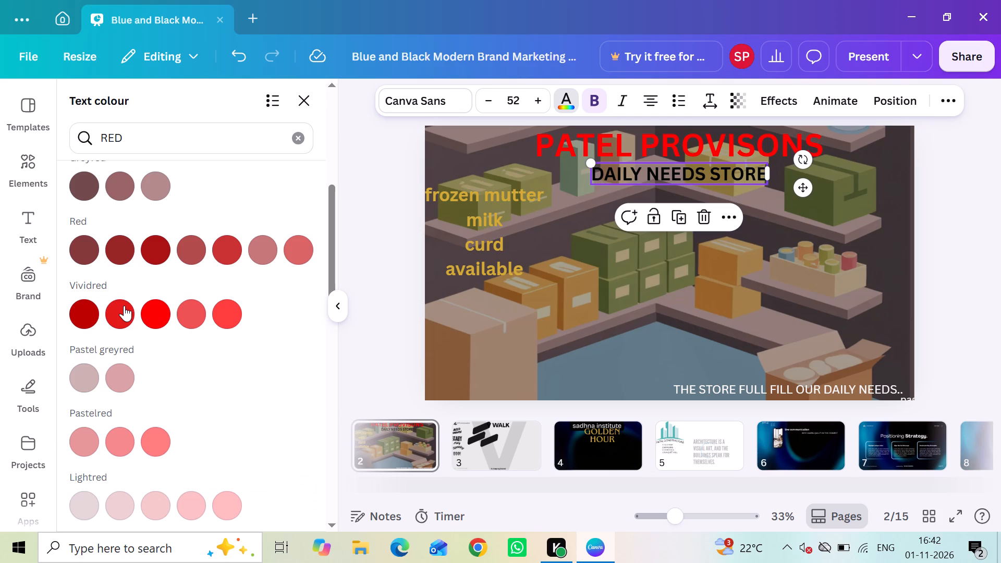
left_click(117, 308)
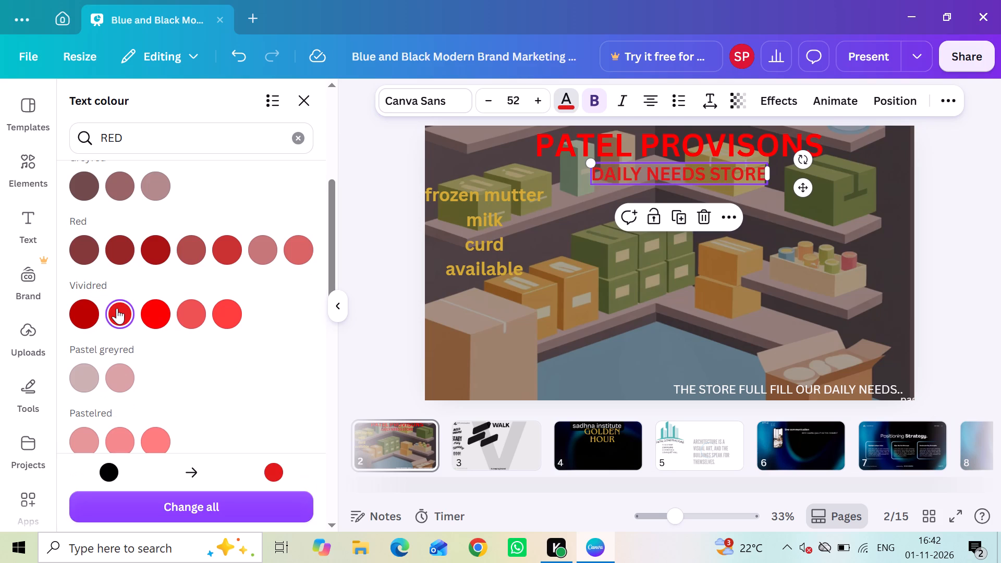
scroll(125, 267, "up", 6)
left_click(365, 212)
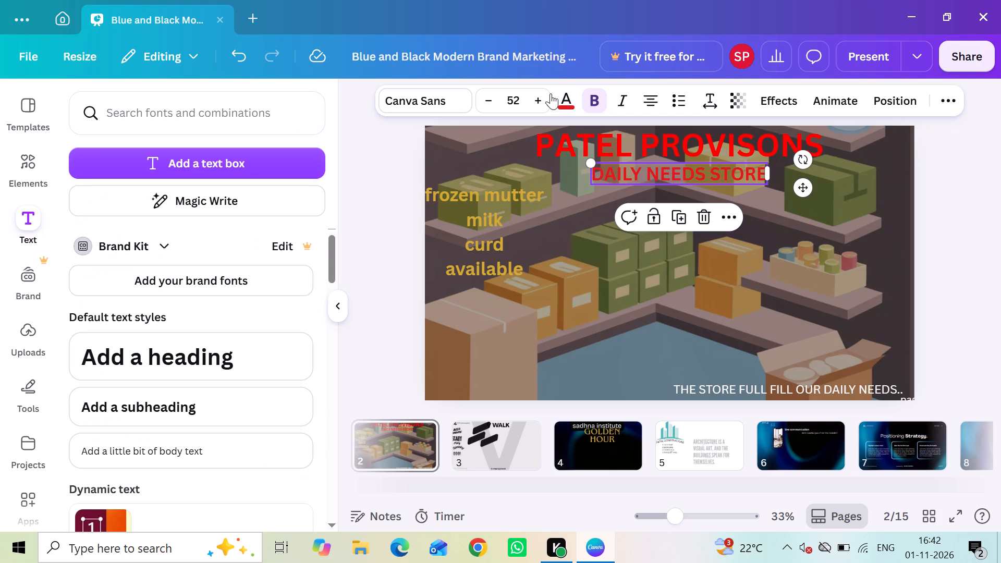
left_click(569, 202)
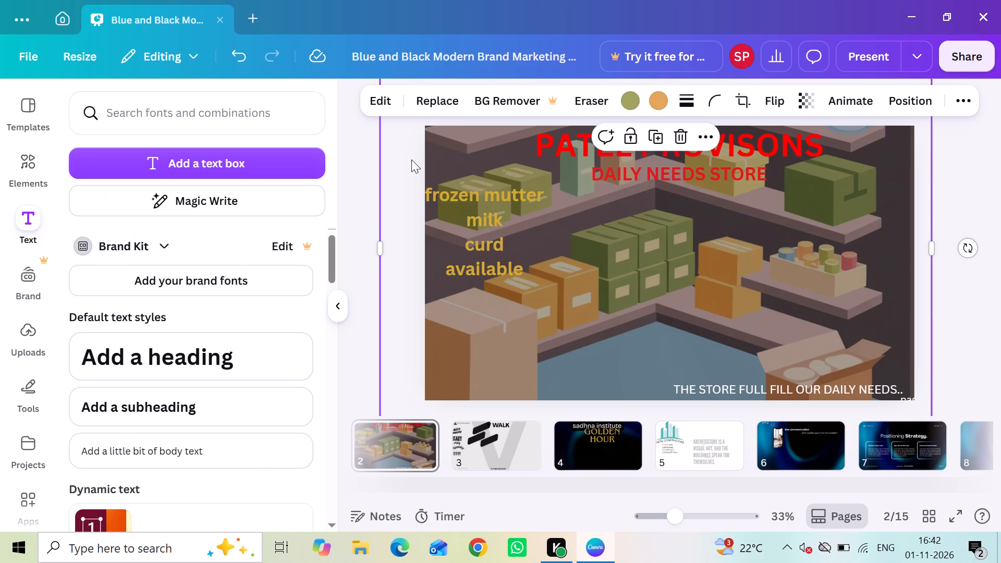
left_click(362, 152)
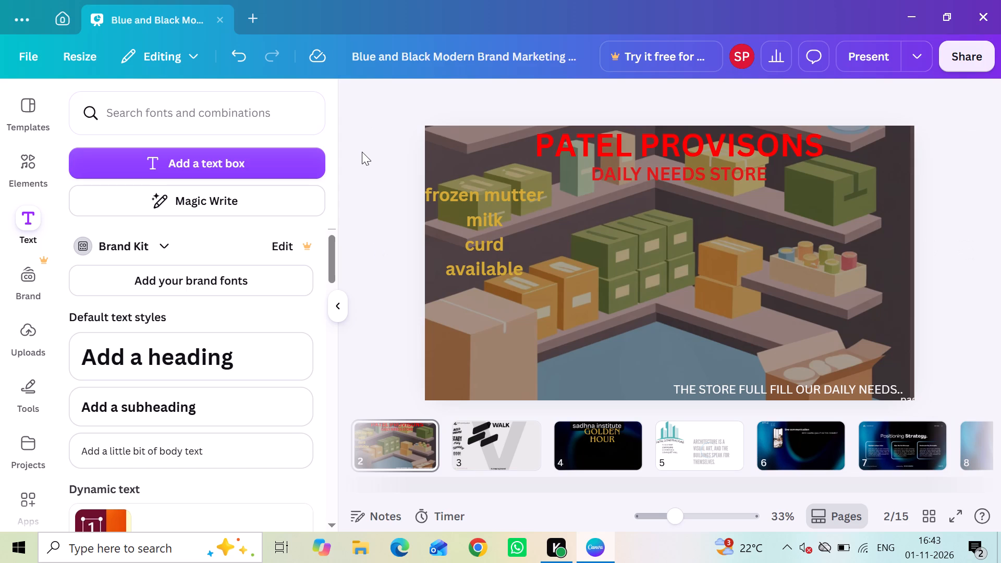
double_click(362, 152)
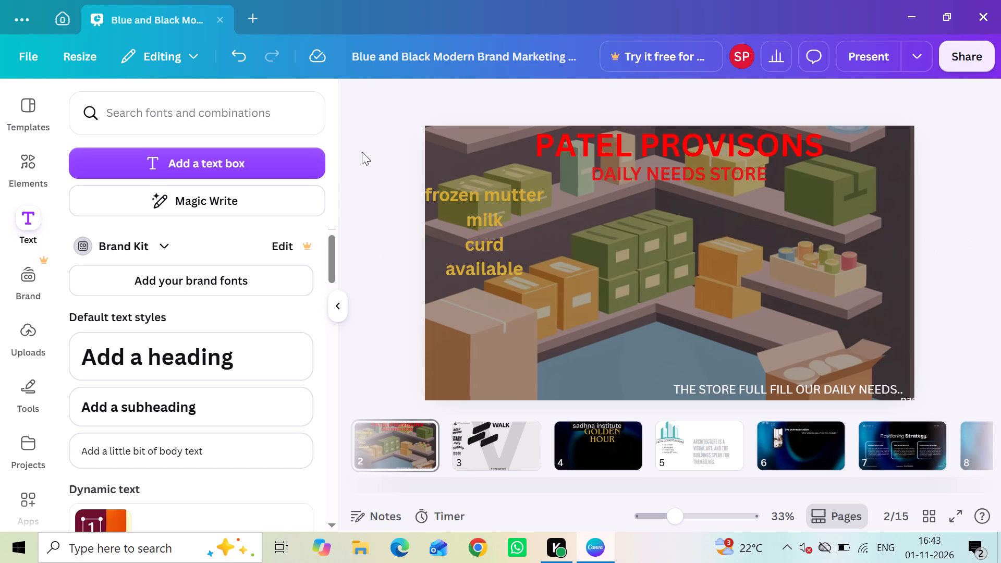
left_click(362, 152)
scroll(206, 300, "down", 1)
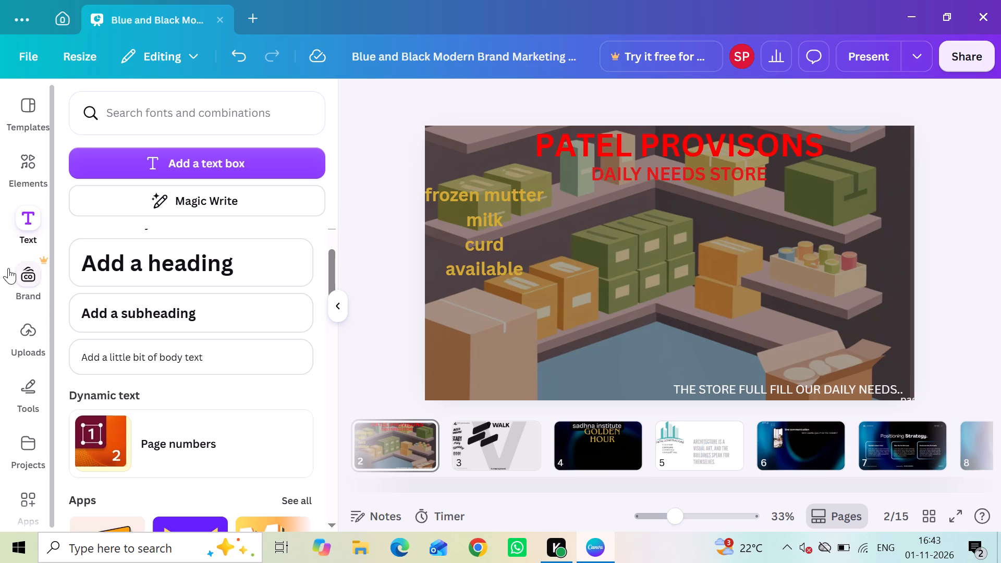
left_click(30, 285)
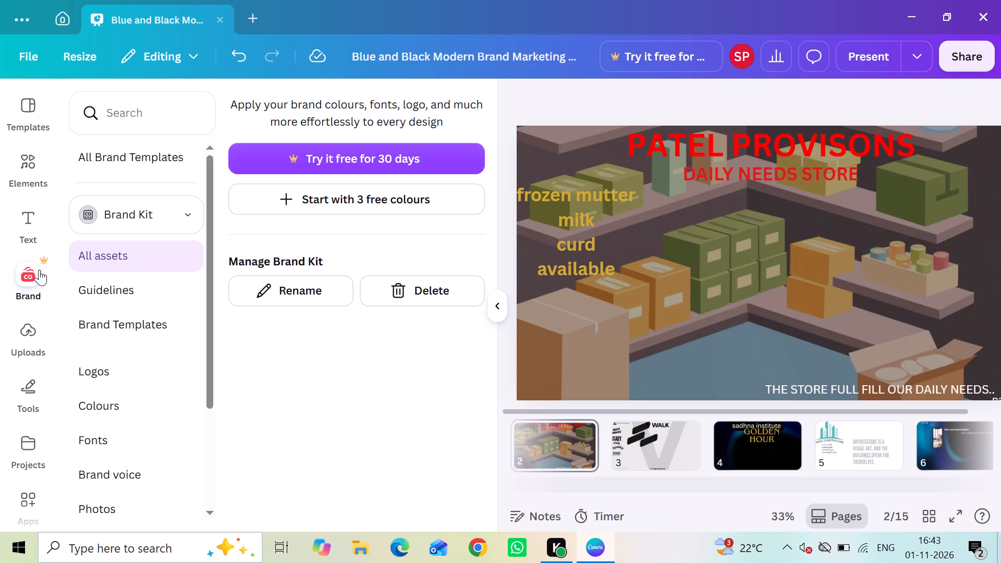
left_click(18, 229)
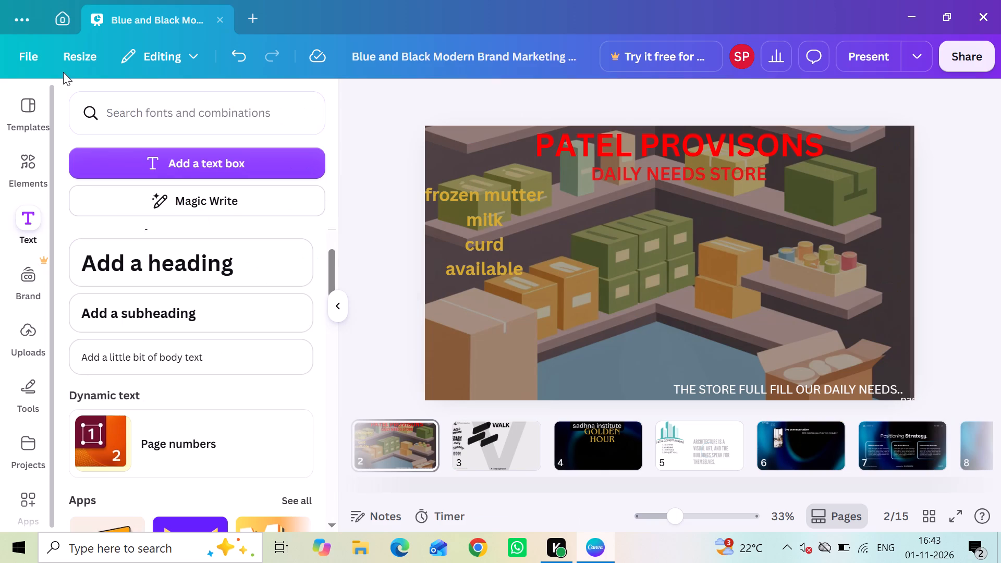
Add a pink square without any text to the middle of page 2.
left_click(101, 103)
type("PR")
key("o")
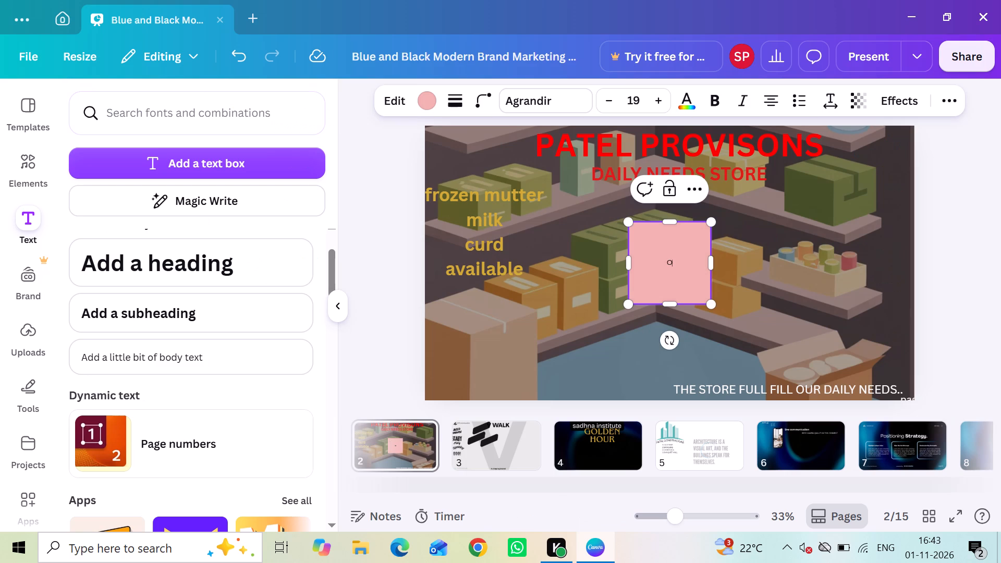
key("BackSpace")
key("BackSpace")
Replace the old element search text with "KIRAND DUKAN LOGO" and run the search.
left_click(33, 153)
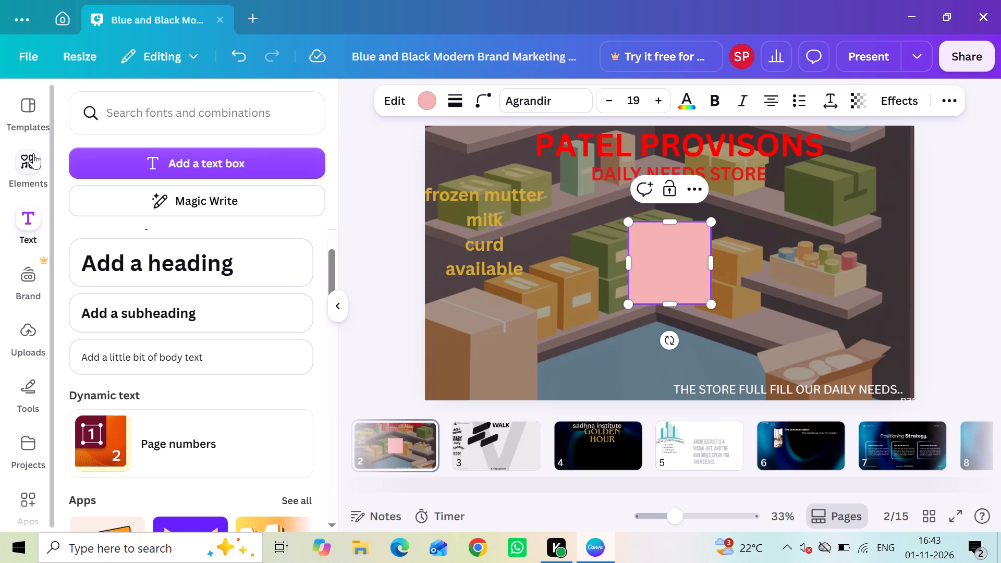
left_click(148, 106)
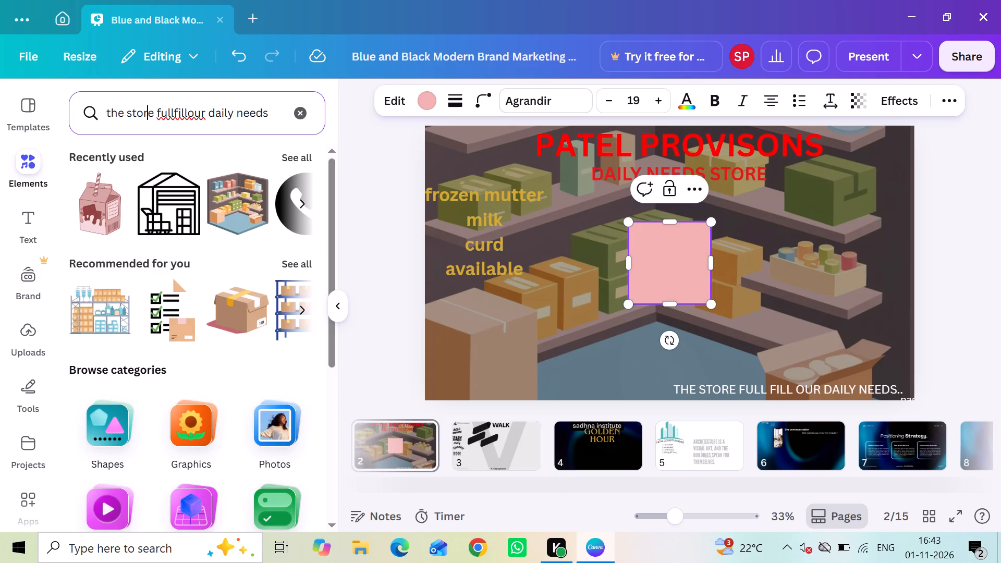
scroll(132, 125, "right", 4)
key("BackSpace")
key("BackSpace")
key("BackSpace")
key("BackSpace")
key("BackSpace")
key("BackSpace")
key("BackSpace")
key("BackSpace")
key("BackSpace")
key("BackSpace")
key("BackSpace")
key("BackSpace")
key("BackSpace")
key("BackSpace")
key("BackSpace")
key("BackSpace")
key("BackSpace")
key("BackSpace")
key("BackSpace")
key("BackSpace")
key("BackSpace")
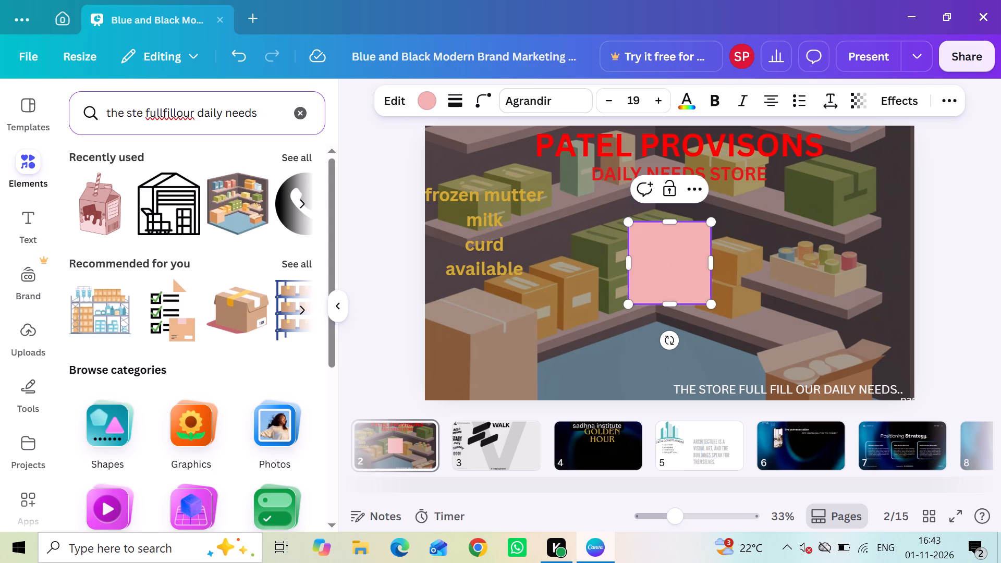
key("Delete")
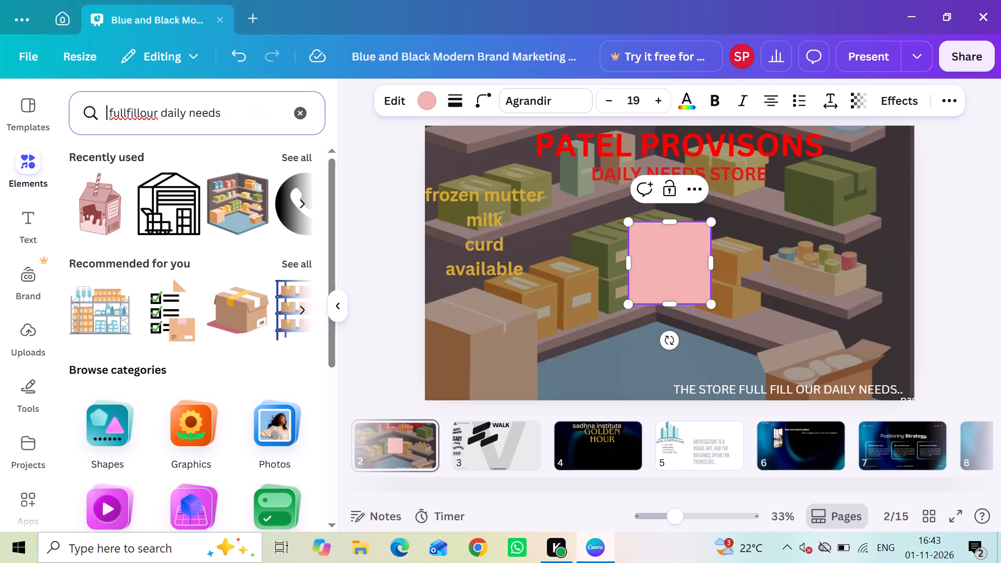
key("Delete")
key("Delete")
key("Delete")
key("Delete")
key("Delete")
key("Delete")
key("Delete")
key("Delete")
key("Delete")
key("Delete")
key("Delete")
key("Delete")
key("Delete")
key("Delete")
key("Delete")
key("Delete")
key("Delete")
key("Delete")
key("Delete")
key("Delete")
key("Delete")
key("Delete")
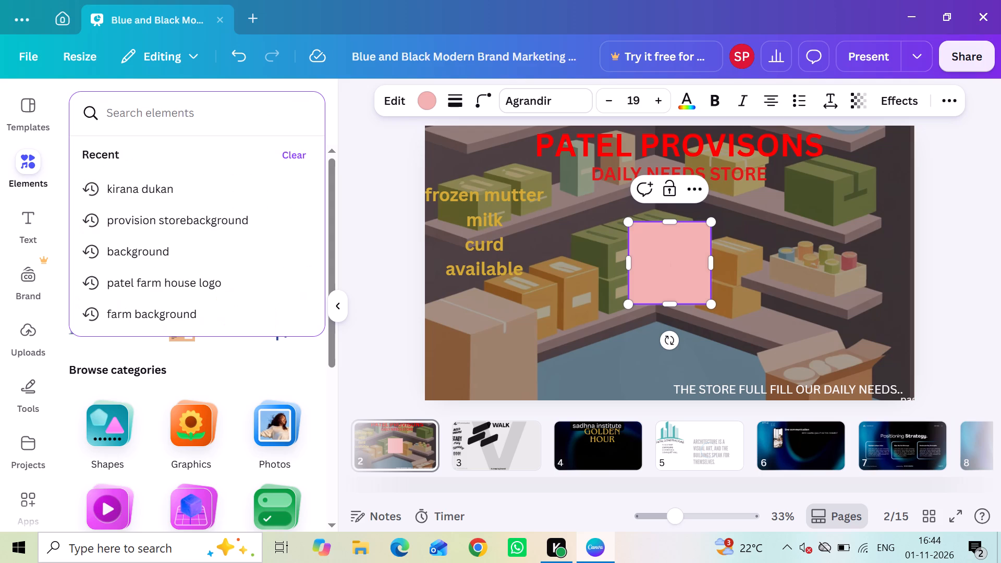
type("KI")
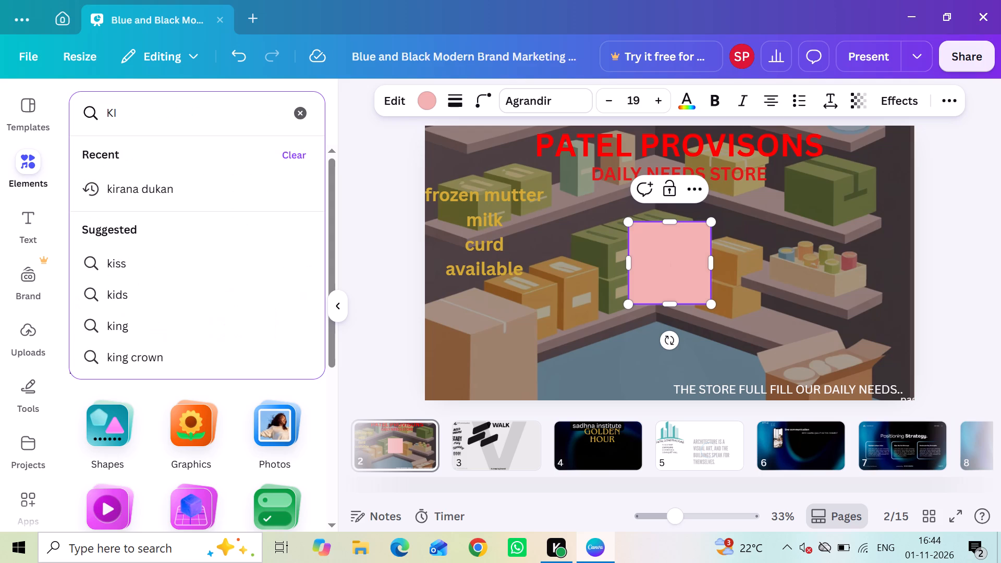
type("RA")
key("n")
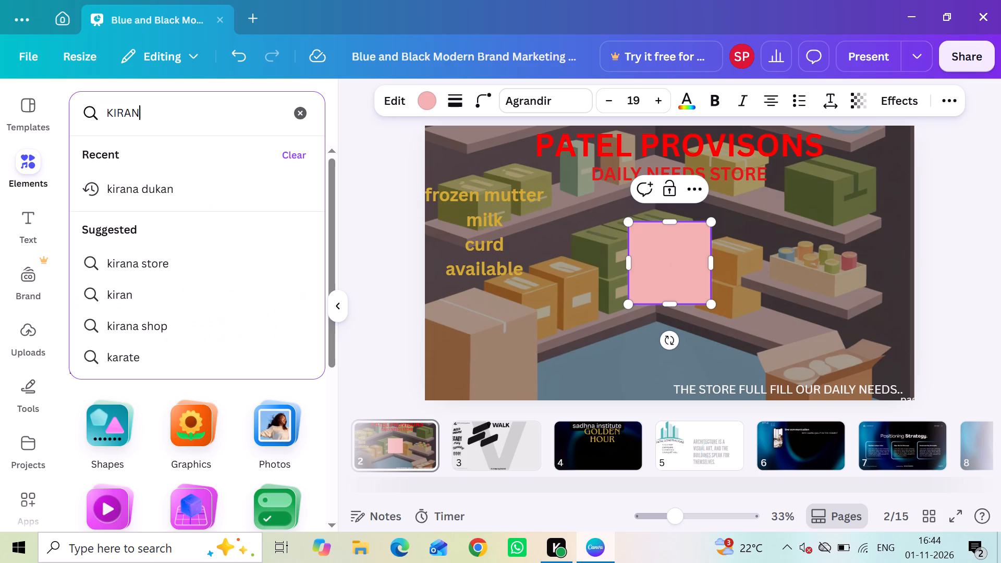
type("D")
key("space")
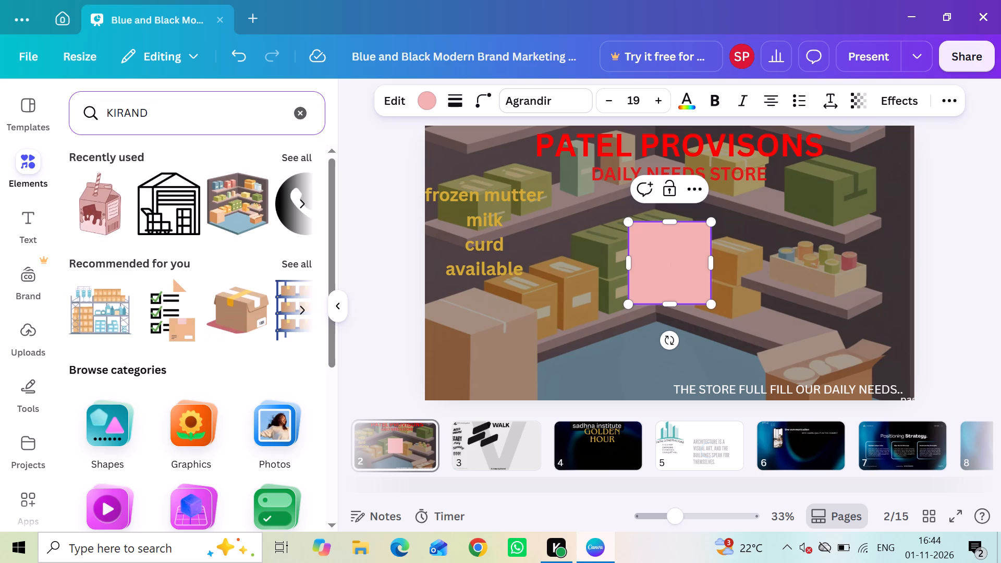
type("DUKAN")
key("space")
type("LO")
type("GO")
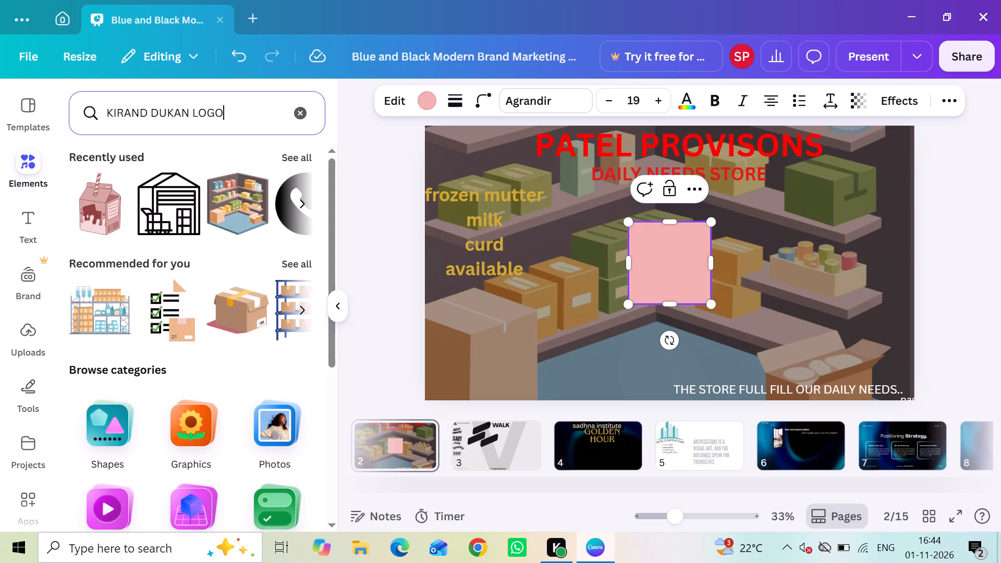
key("Return")
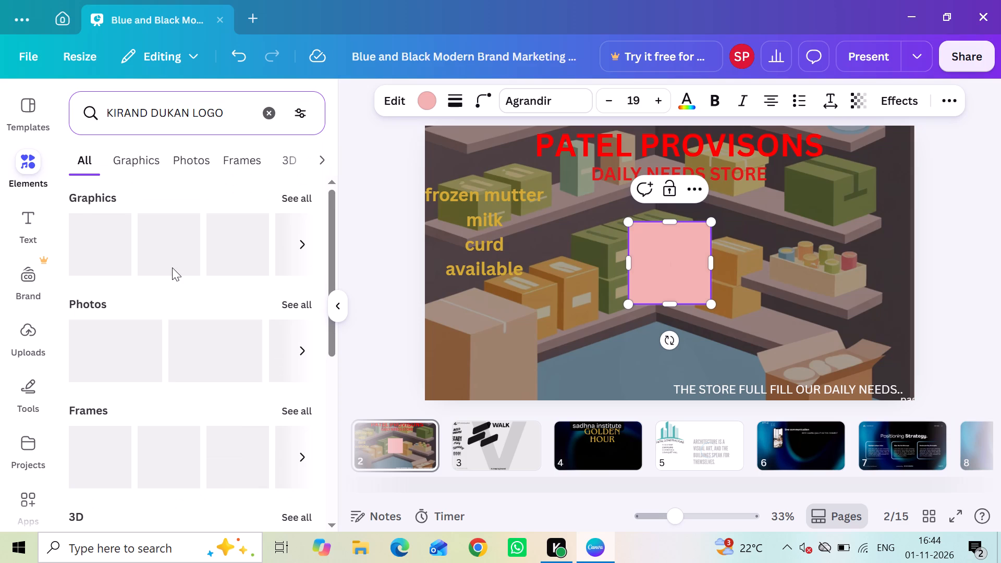
Show all graphics found for "KIRAND DUKAN LOGO" and look through them for a suitable store logo.
scroll(172, 267, "down", 1)
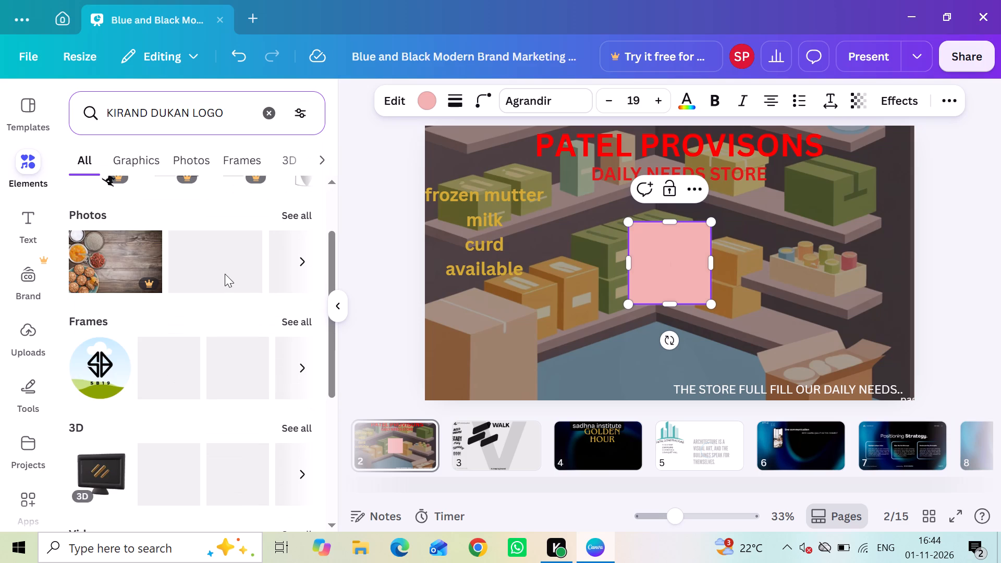
scroll(185, 261, "up", 6)
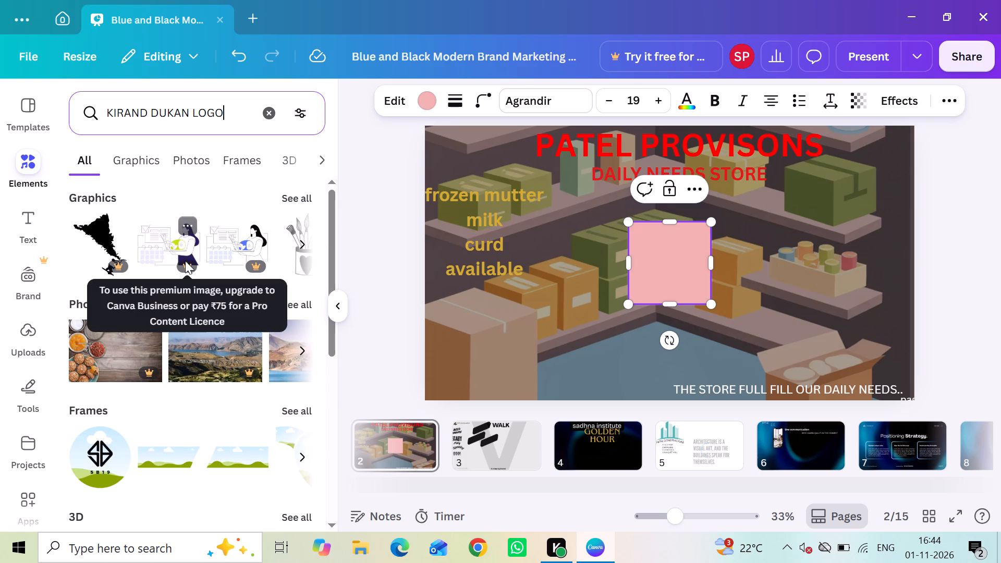
left_click(304, 200)
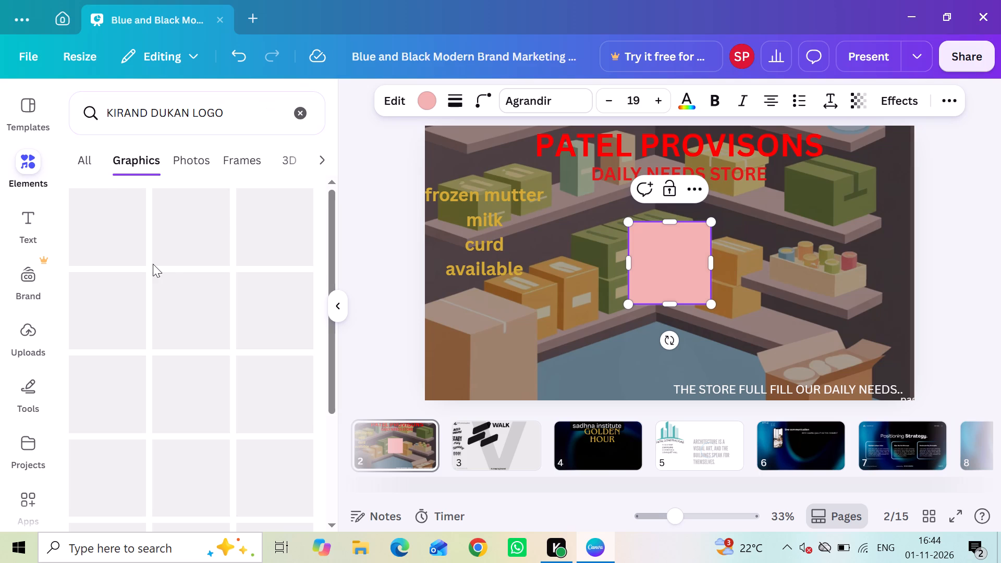
scroll(153, 264, "down", 1)
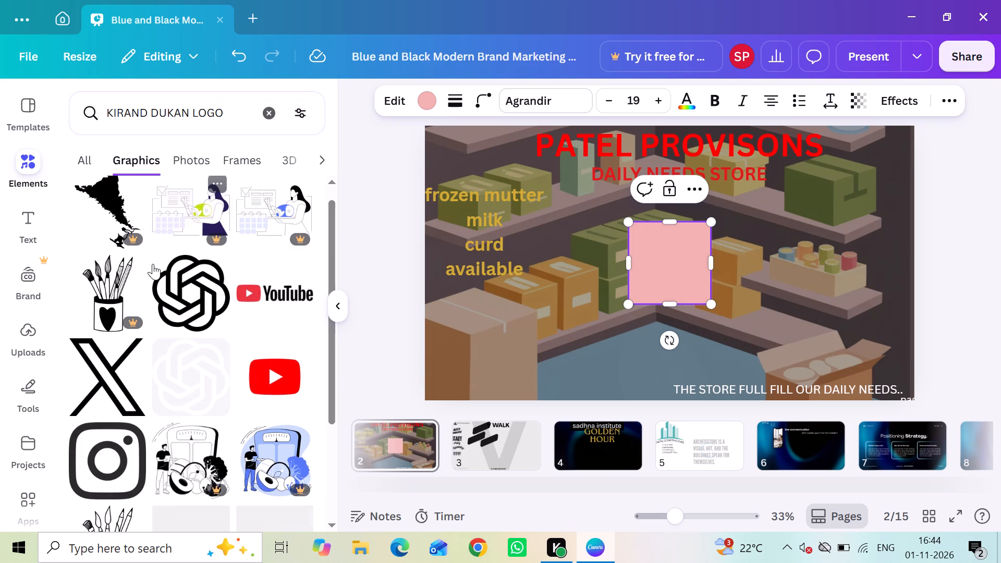
scroll(153, 264, "down", 3)
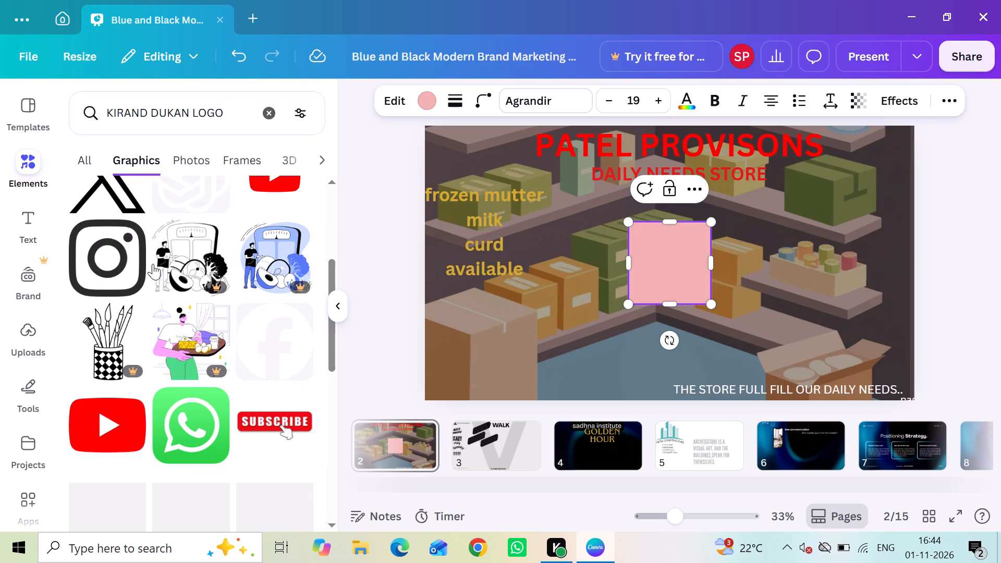
scroll(153, 264, "down", 4)
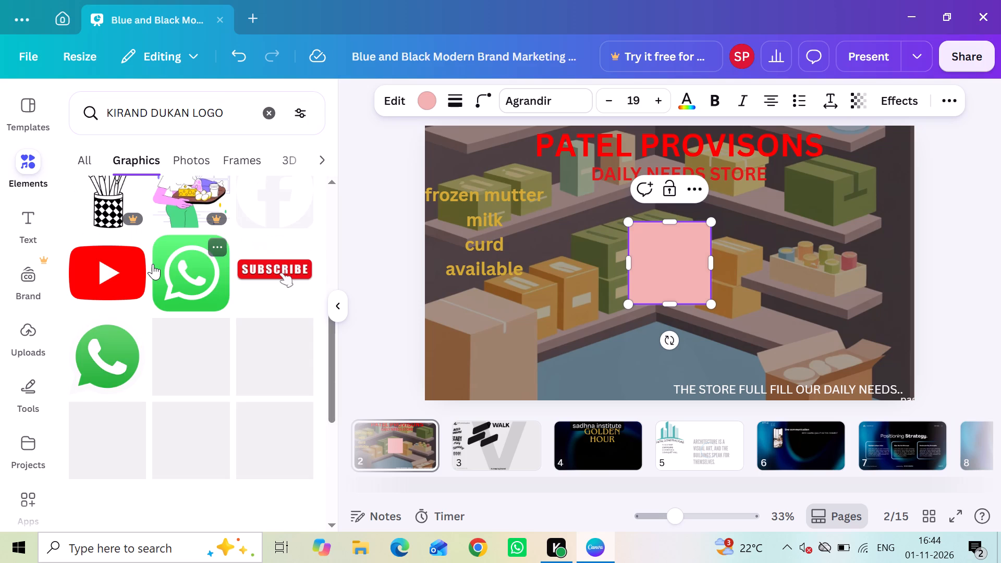
scroll(153, 264, "down", 2)
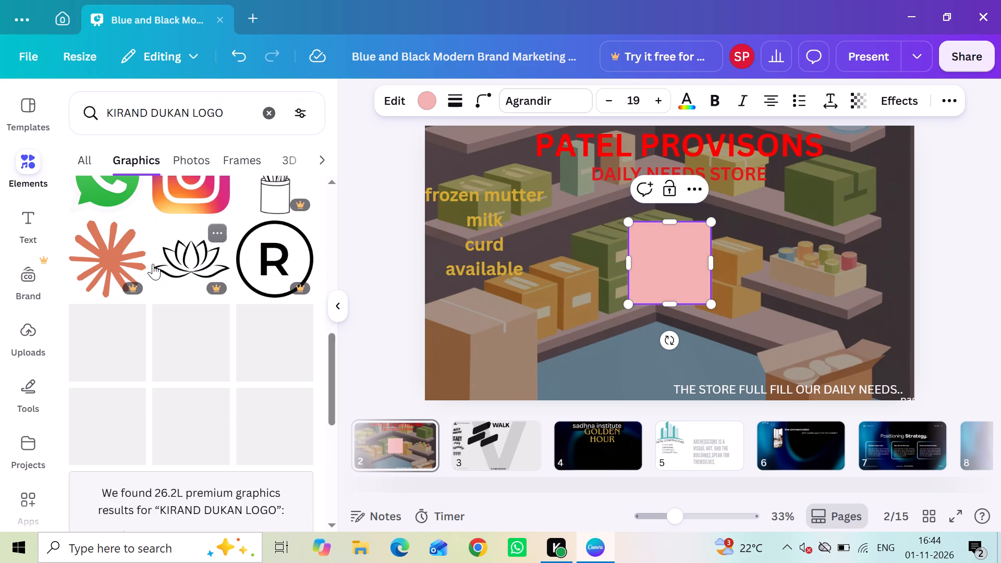
scroll(153, 264, "down", 1)
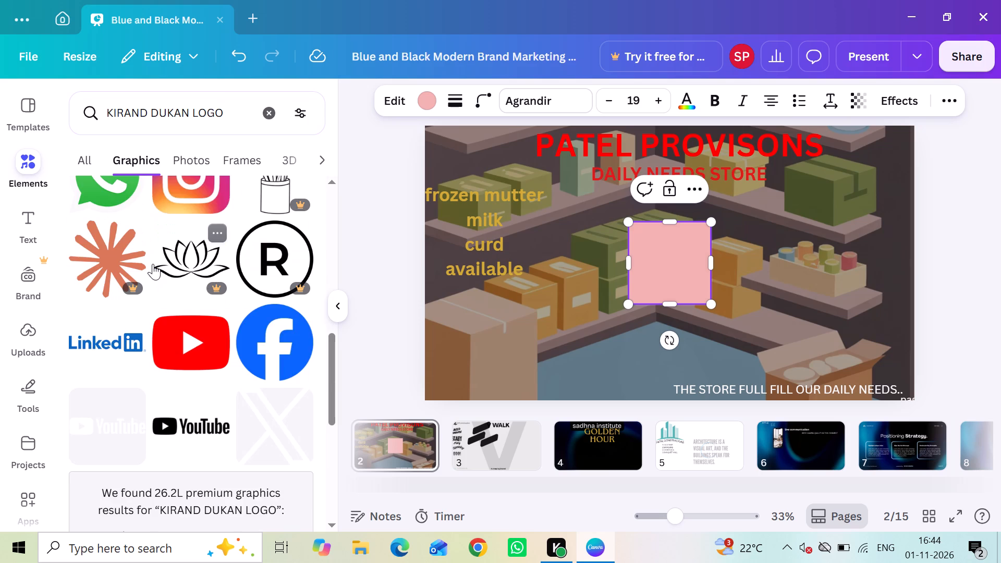
scroll(153, 264, "down", 5)
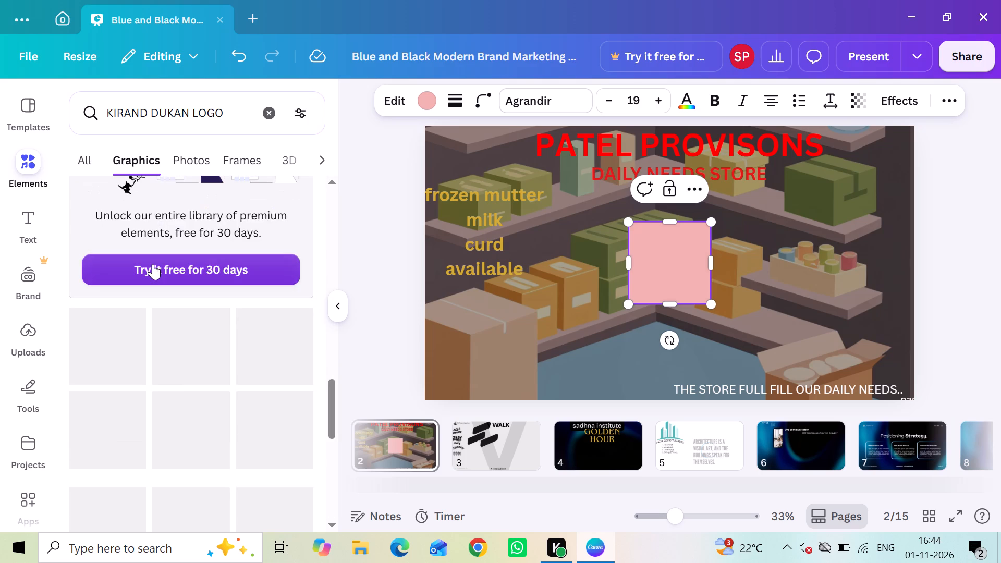
scroll(153, 264, "down", 4)
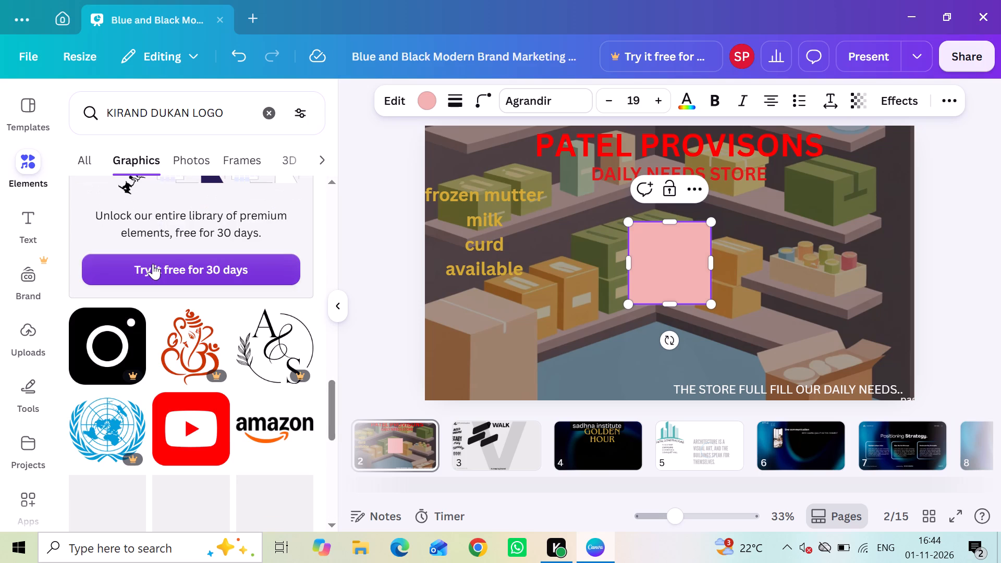
scroll(153, 264, "down", 4)
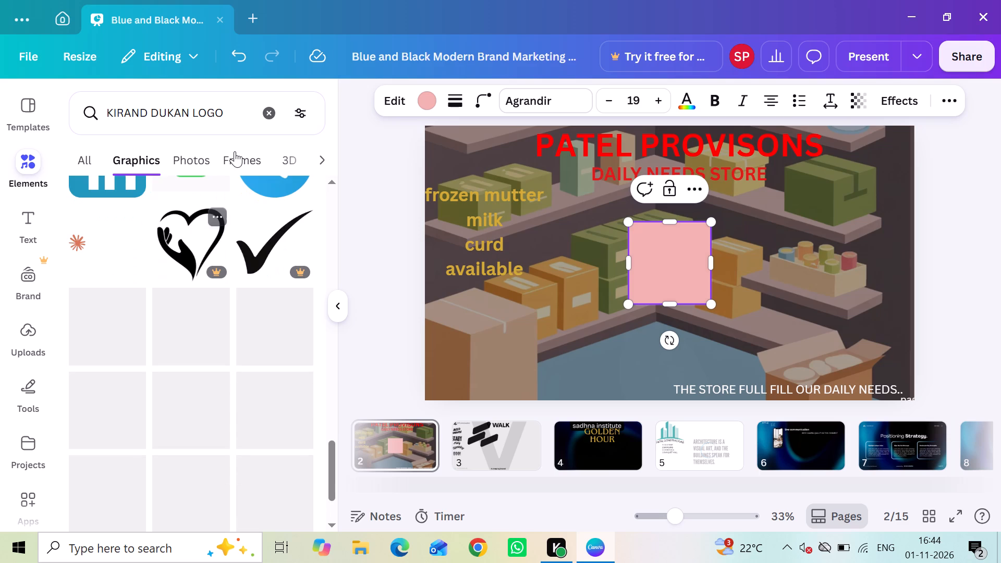
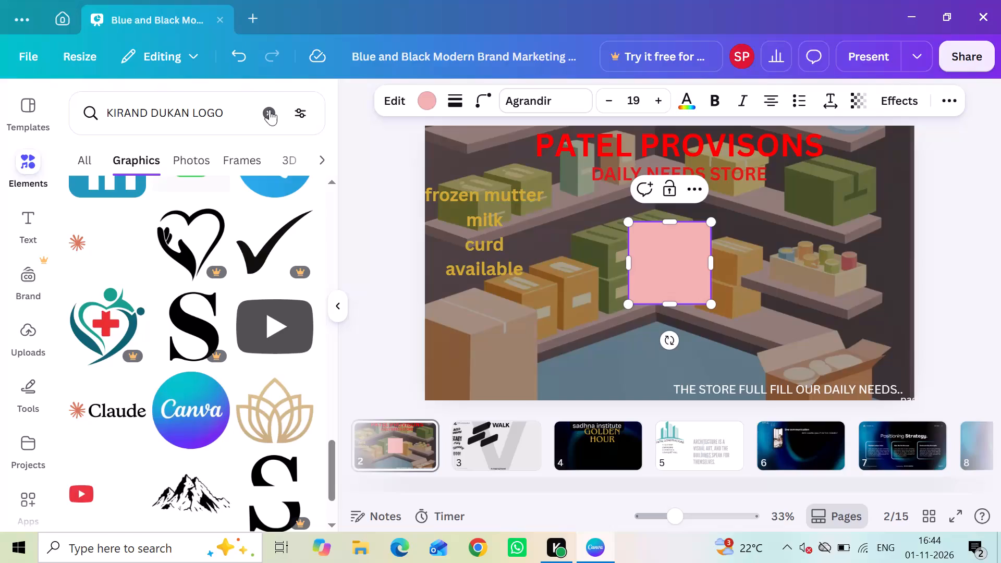
Replace the element search text with "provision store logo" and run the search.
left_click(270, 109)
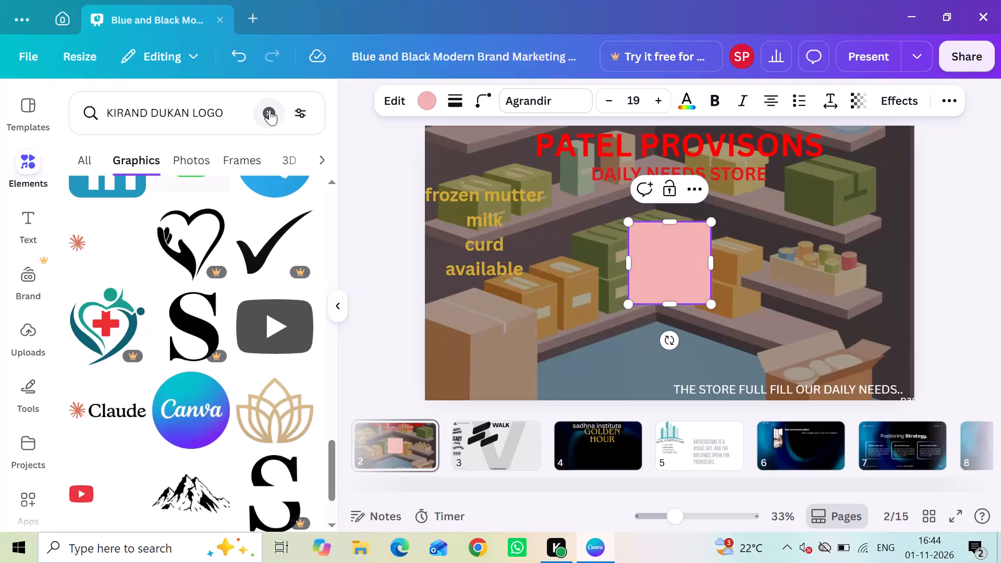
type("provi")
key("s")
key("i")
type("on dt")
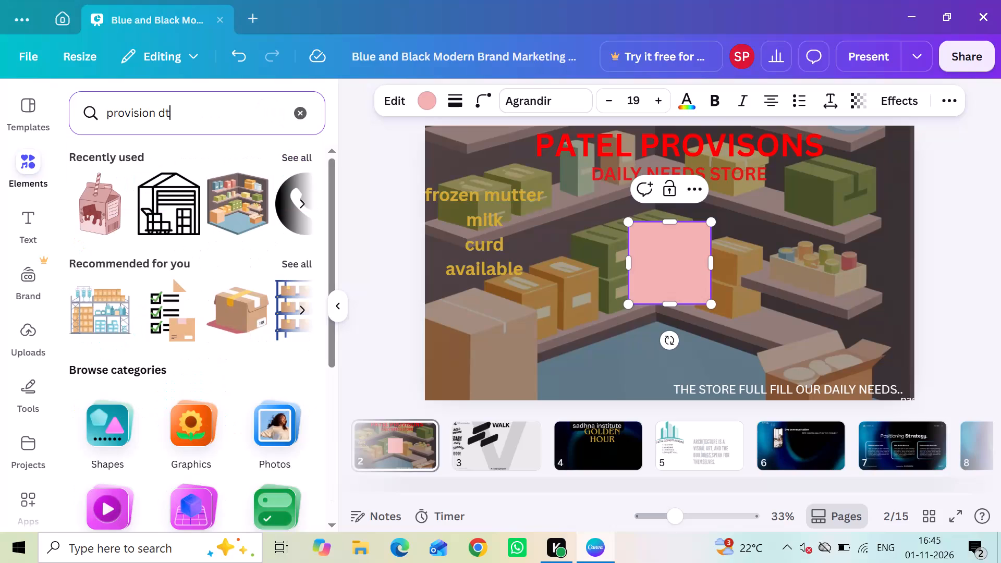
type("ore")
key("space")
type("logo")
key("Return")
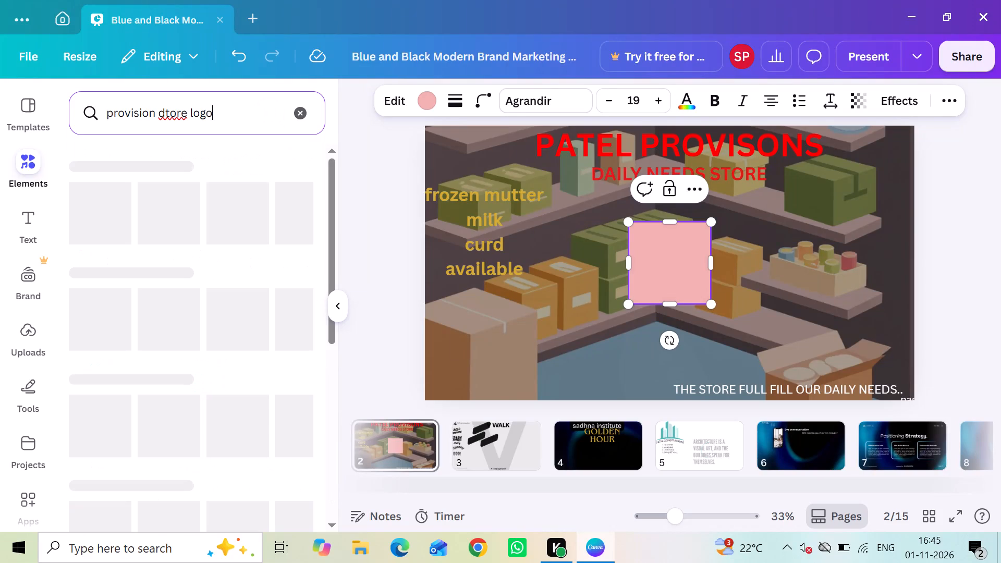
left_click(162, 115)
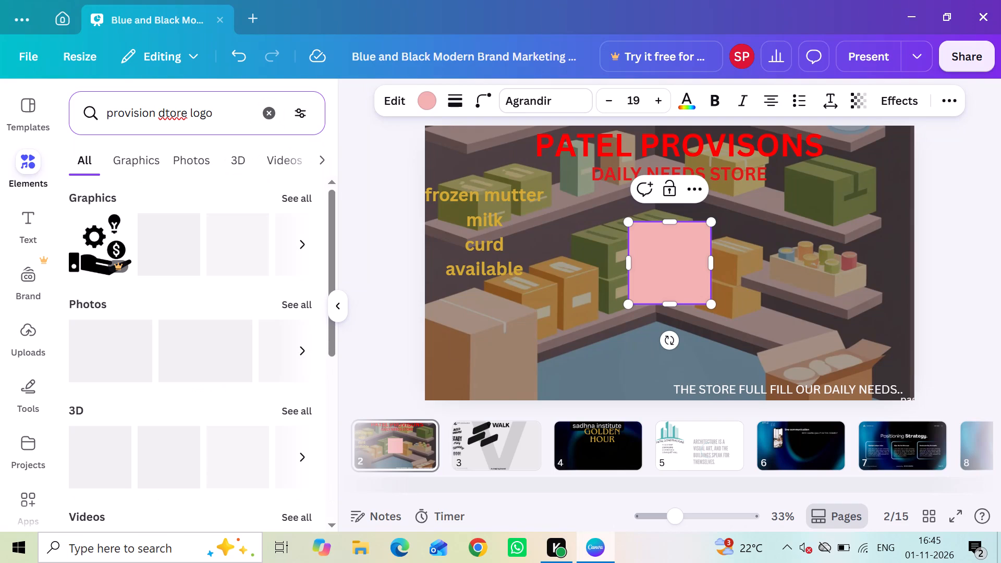
key("BackSpace")
key("s")
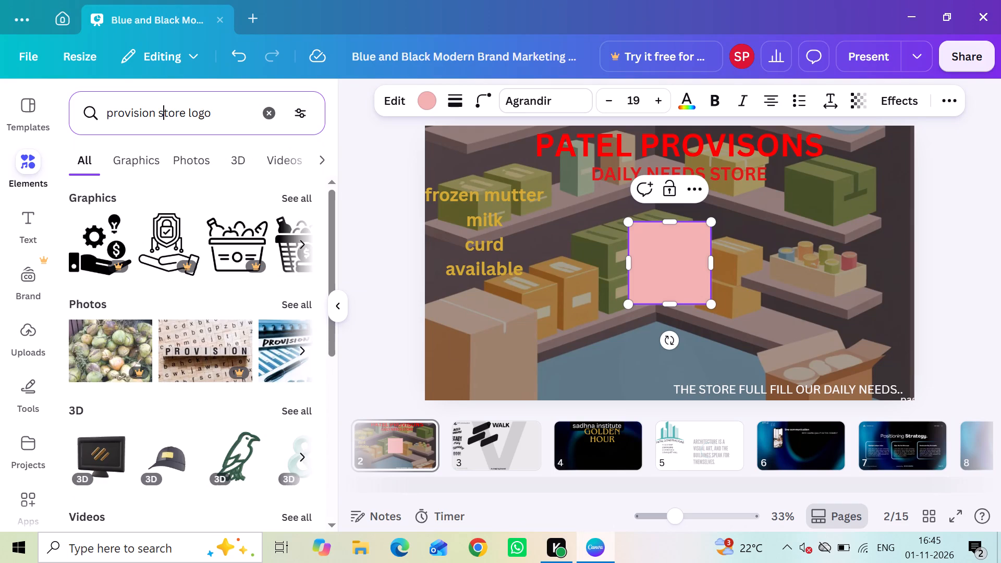
key("Return")
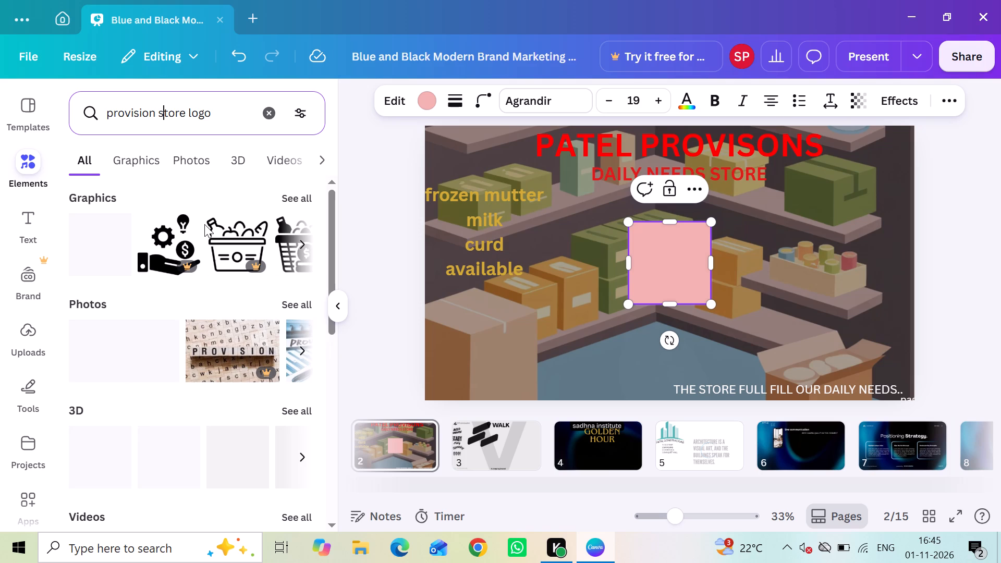
Show all graphics found for "provision store logo" and add the solid black shopping cart to page 2.
scroll(178, 248, "left", 2)
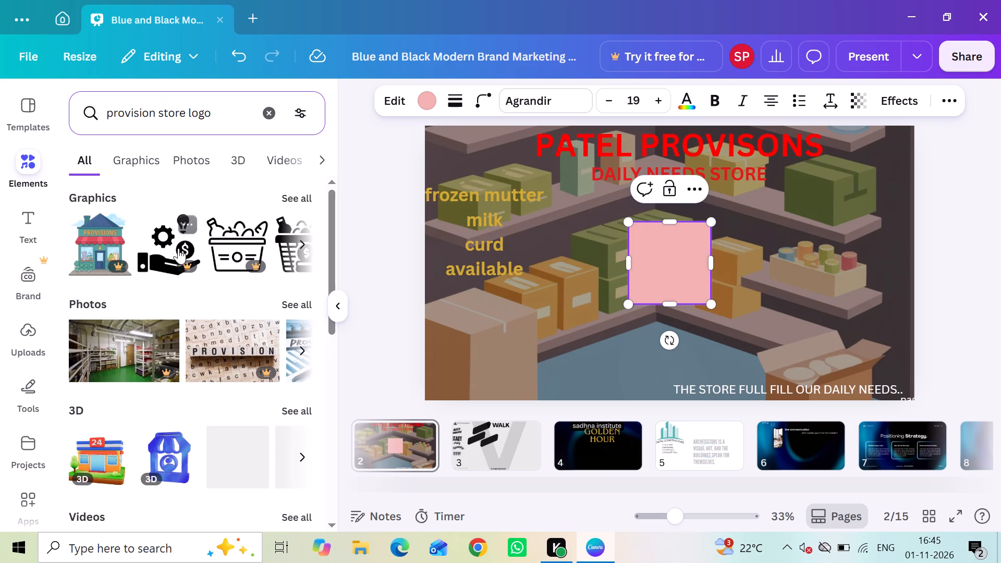
scroll(178, 248, "left", 3)
left_click(288, 199)
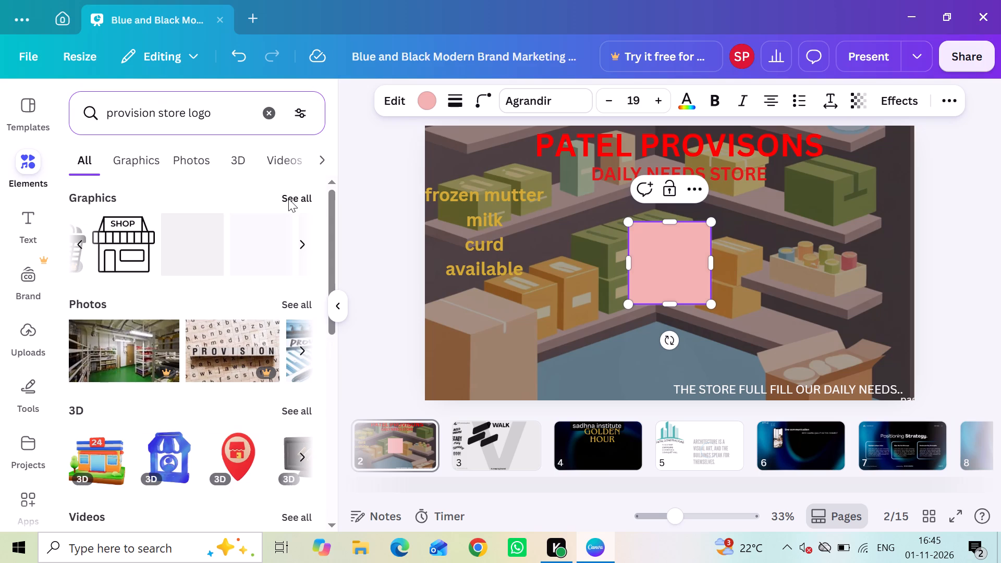
scroll(215, 326, "down", 2)
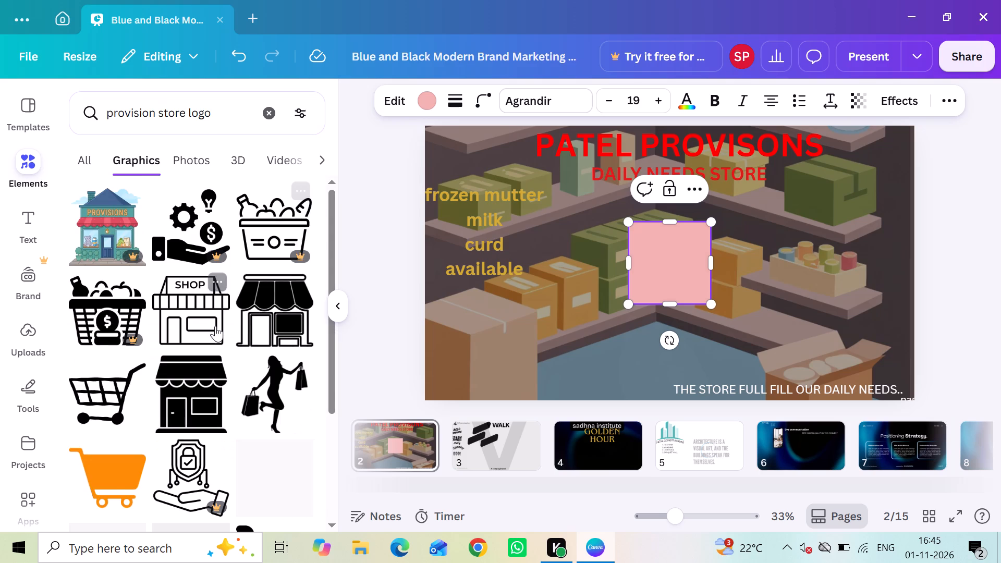
scroll(215, 326, "down", 2)
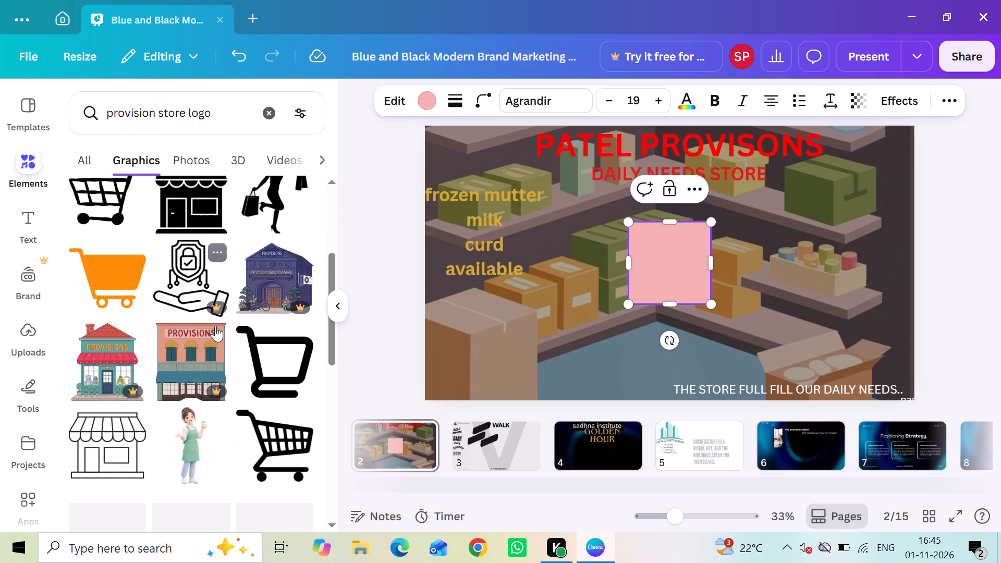
scroll(215, 326, "down", 3)
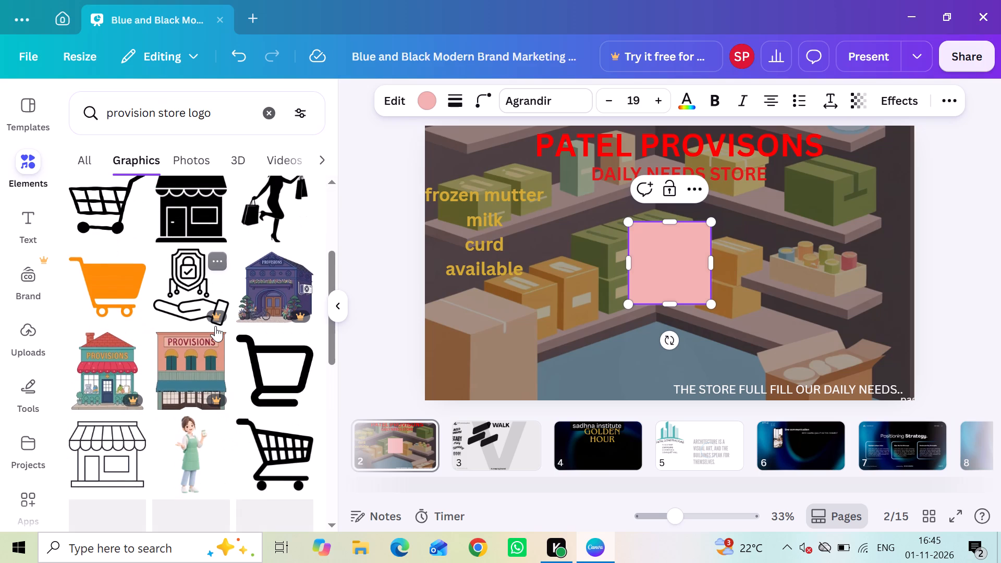
scroll(215, 326, "down", 1)
left_click(261, 298)
Look through the rest of the "provision store logo" graphics for other suitable store logos.
scroll(258, 297, "down", 5)
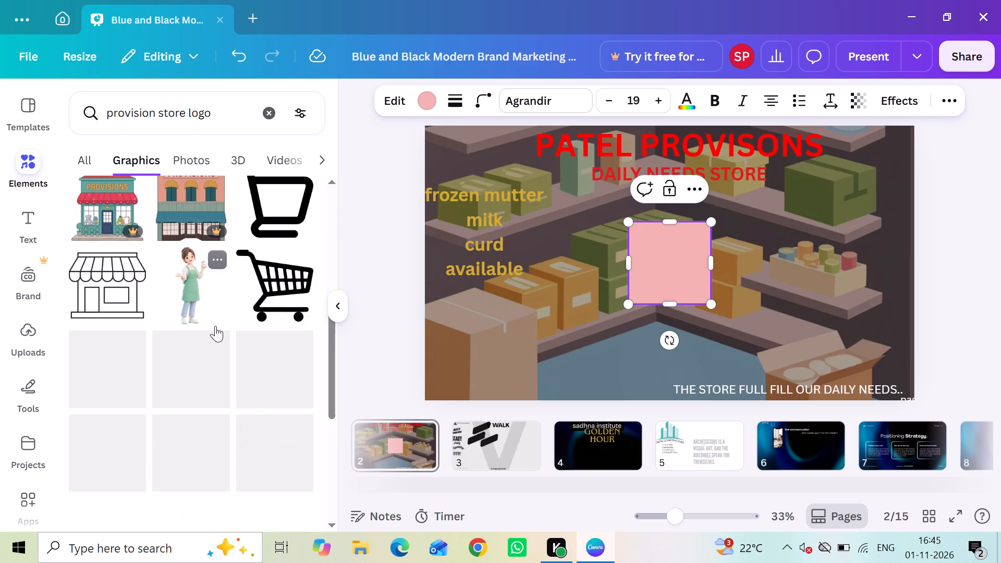
scroll(258, 297, "up", 2)
scroll(258, 297, "down", 1)
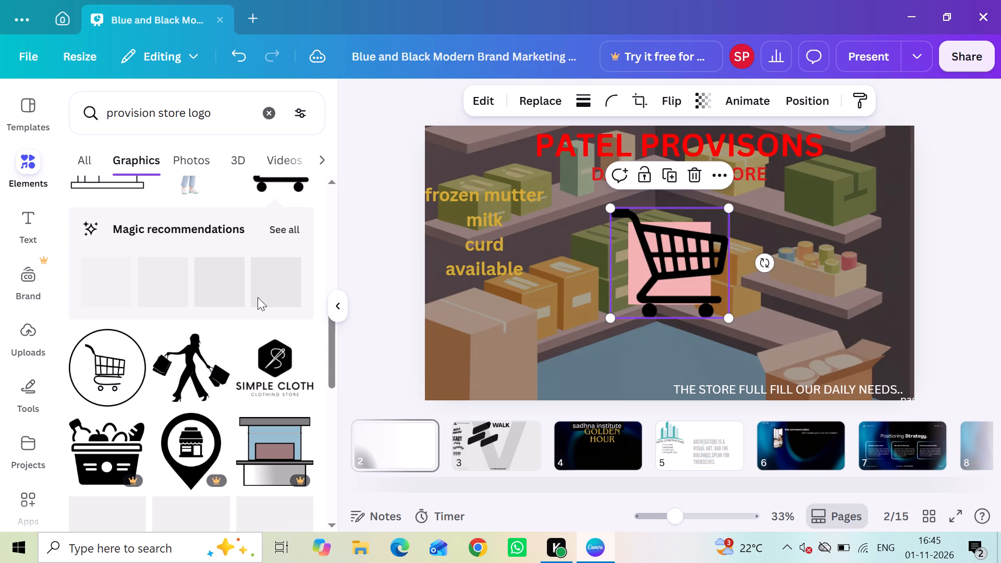
scroll(258, 297, "down", 4)
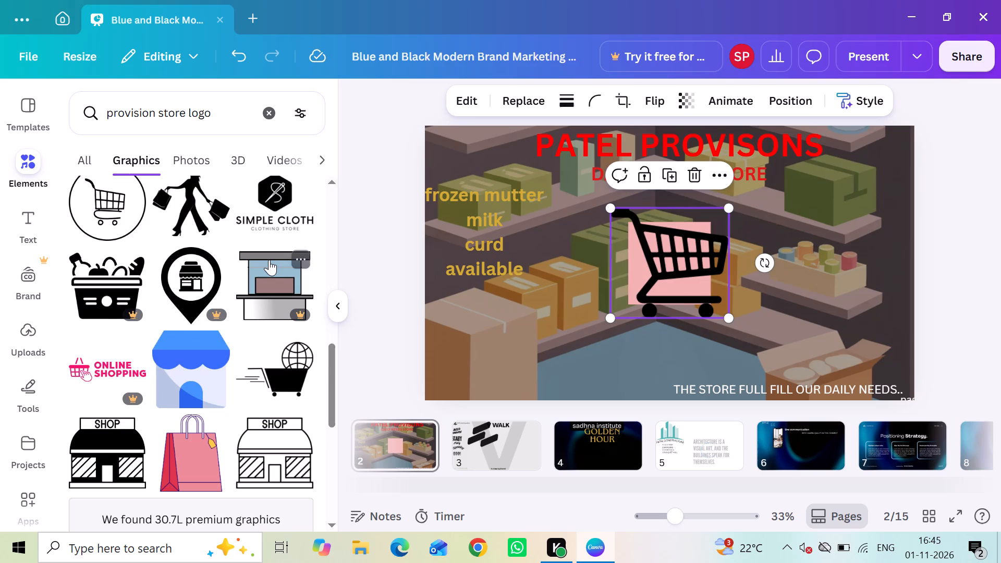
scroll(180, 399, "down", 8)
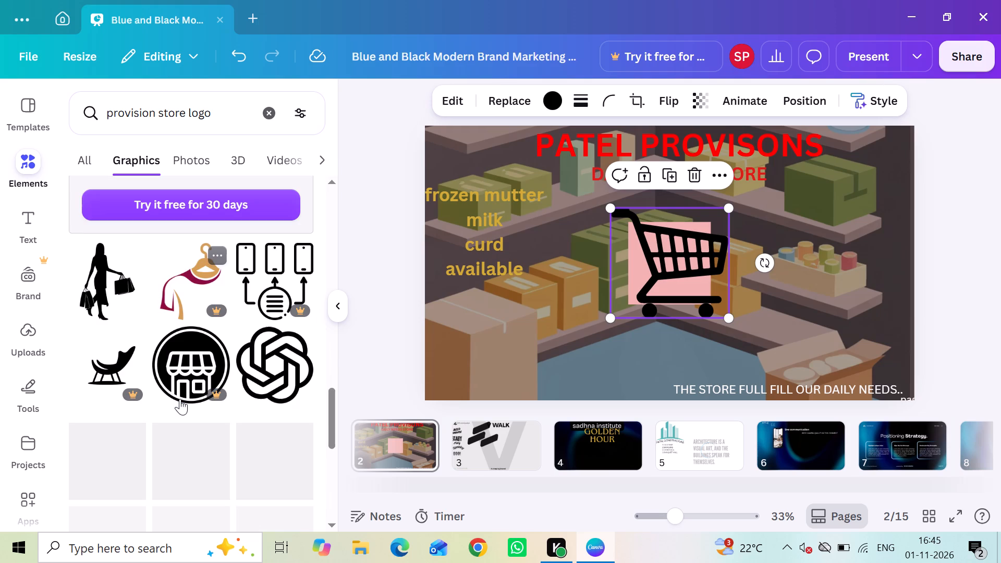
scroll(180, 399, "down", 3)
scroll(180, 399, "up", 7)
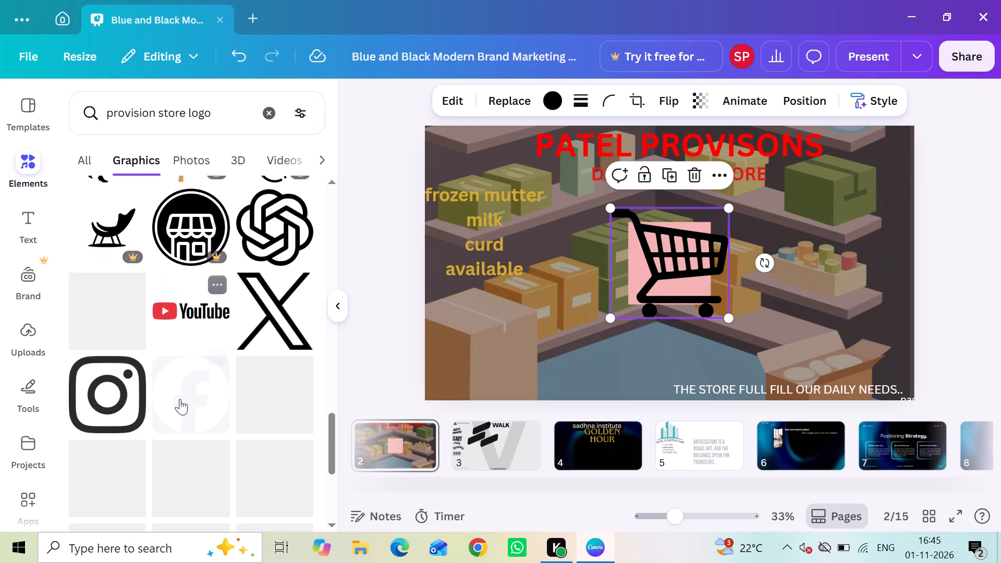
scroll(180, 399, "up", 8)
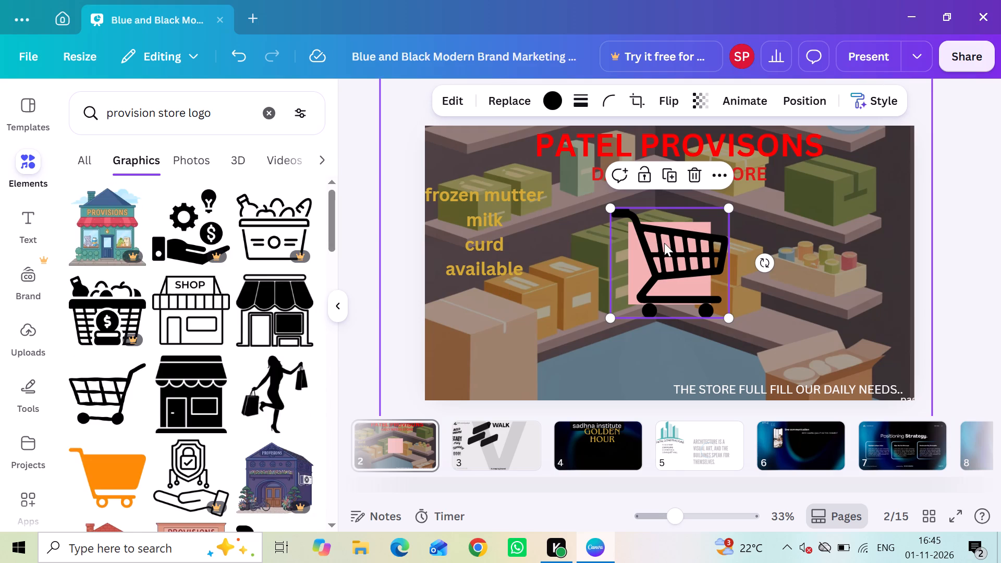
Recolour the shopping cart with Vividpink #e50050.
left_click(558, 90)
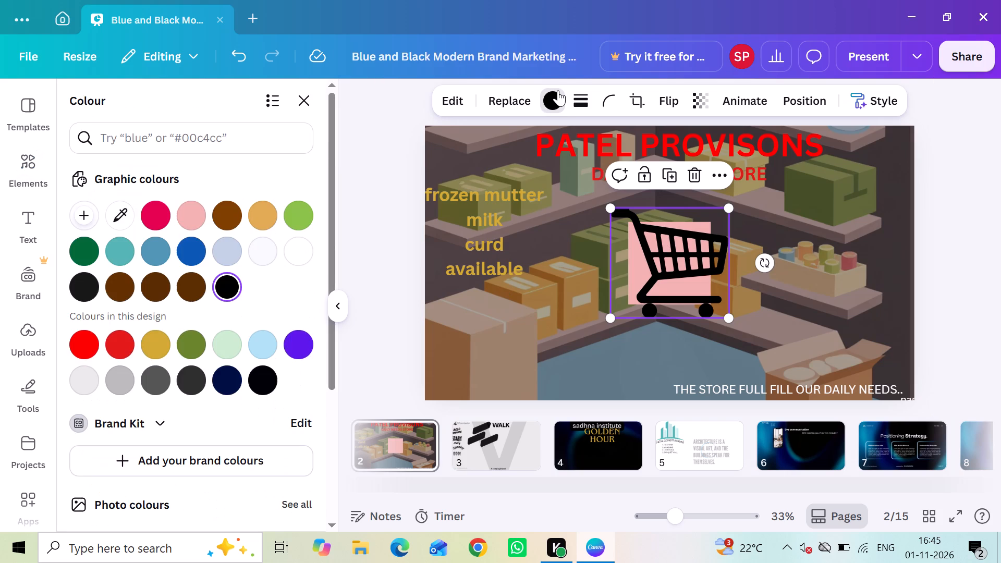
left_click(162, 215)
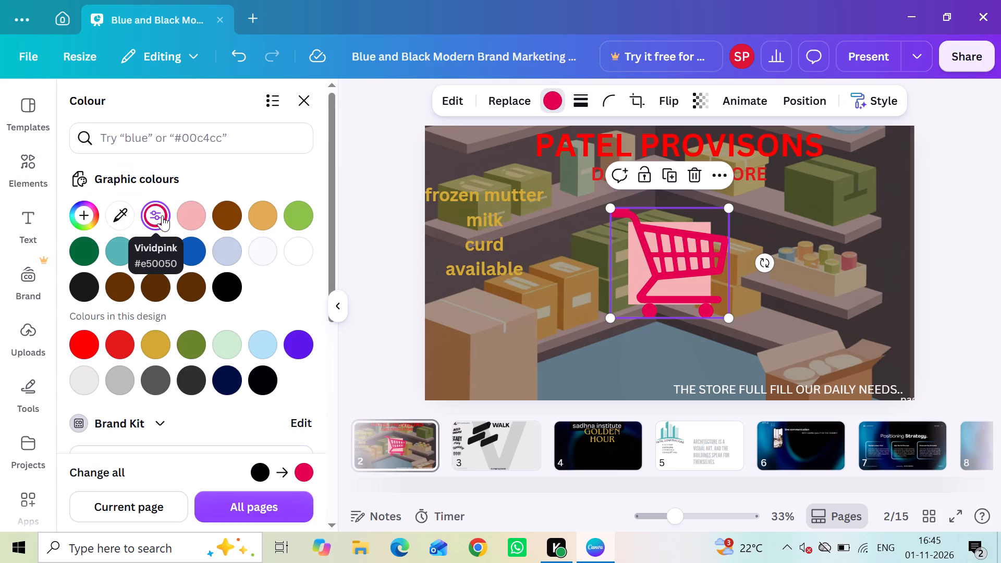
Move the shopping cart off the pink square to the open area on the right of page 2.
left_click(638, 276)
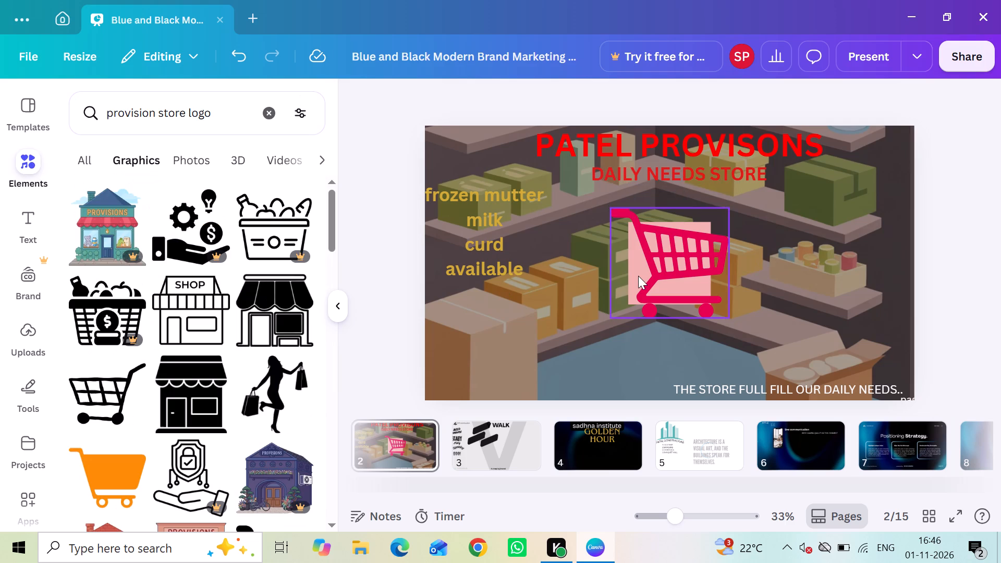
left_click_drag(638, 276, 767, 292)
Delete the pink square from the middle of page 2.
left_click_drag(668, 267, 761, 276)
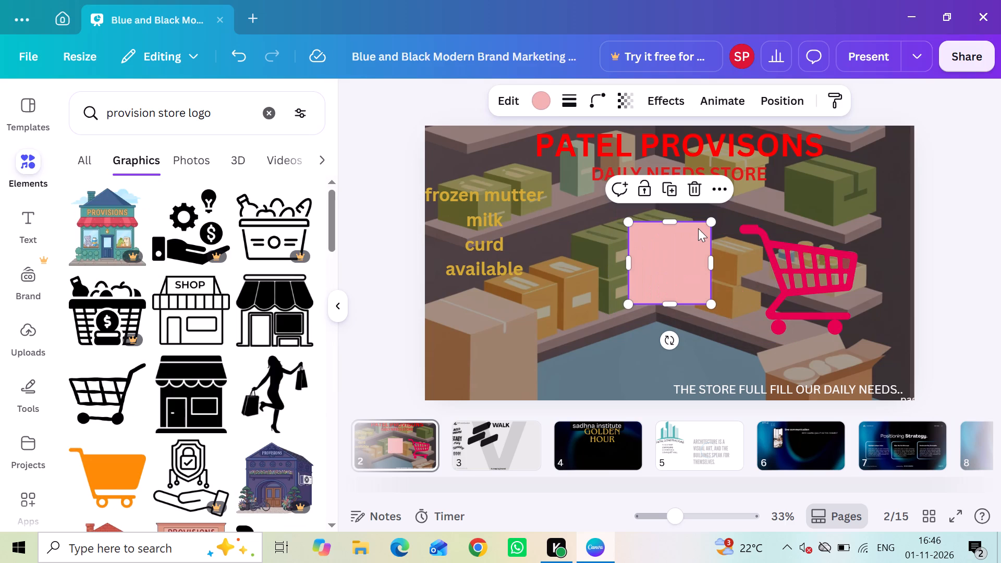
left_click(693, 200)
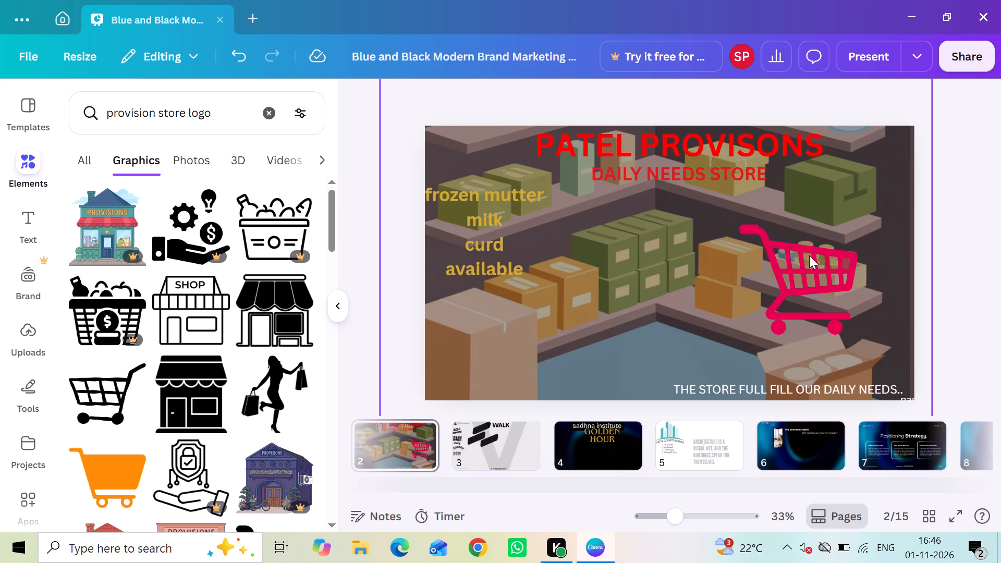
Shrink the pink shopping cart proportionally to a small icon, about one sixth of its width.
left_click(809, 255)
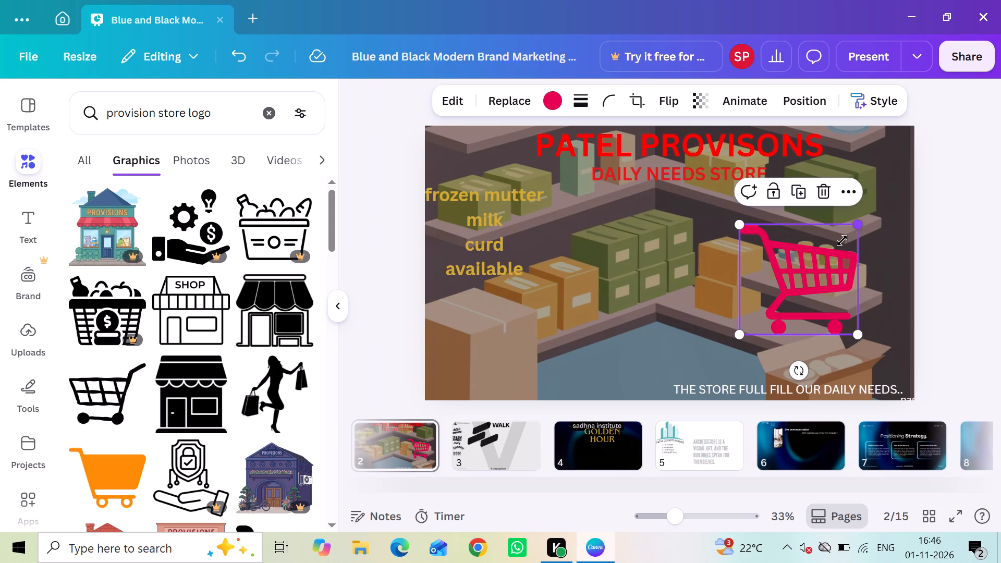
left_click_drag(858, 224, 768, 301)
left_click_drag(768, 301, 756, 311)
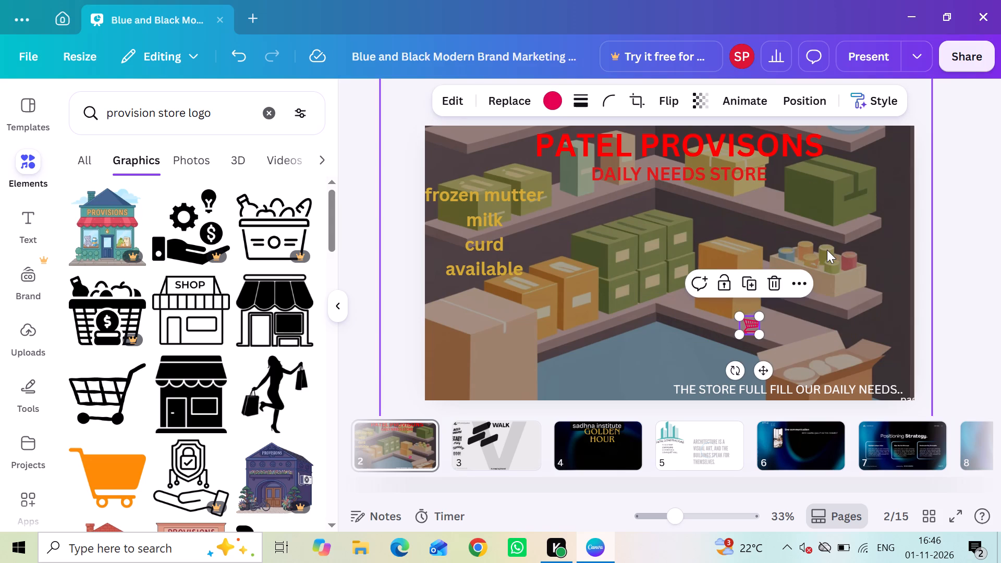
Move the small cart icon to the page's upper left, between the "PATEL PROVISONS" heading and the product list.
left_click_drag(752, 331, 534, 183)
left_click_drag(477, 150, 544, 188)
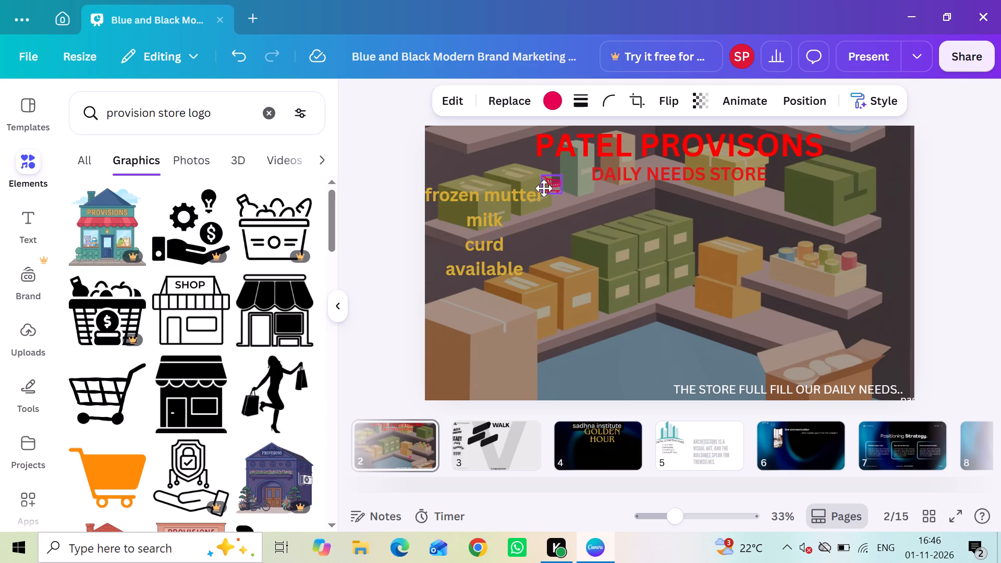
left_click_drag(544, 188, 470, 146)
left_click_drag(528, 170, 511, 162)
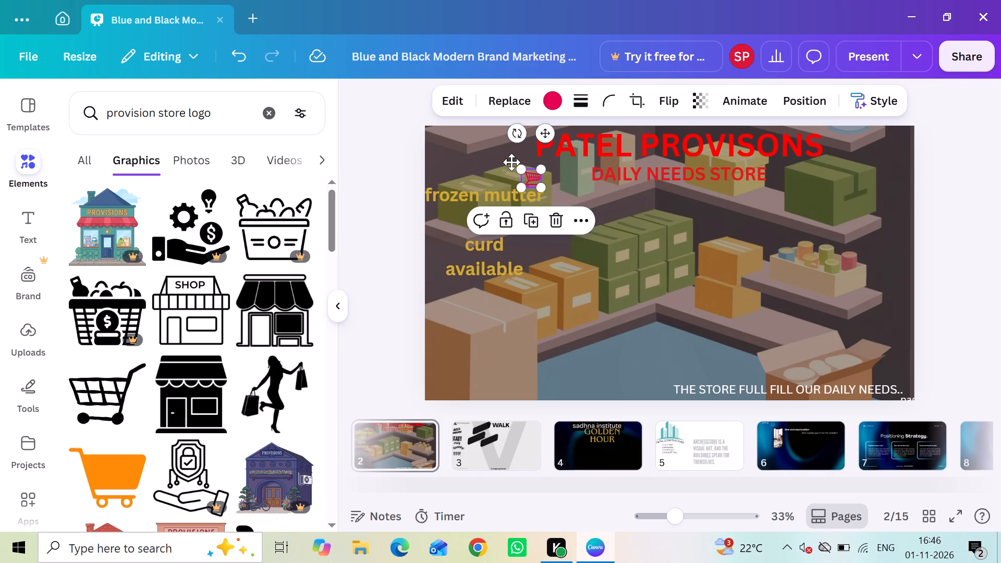
left_click_drag(511, 162, 488, 149)
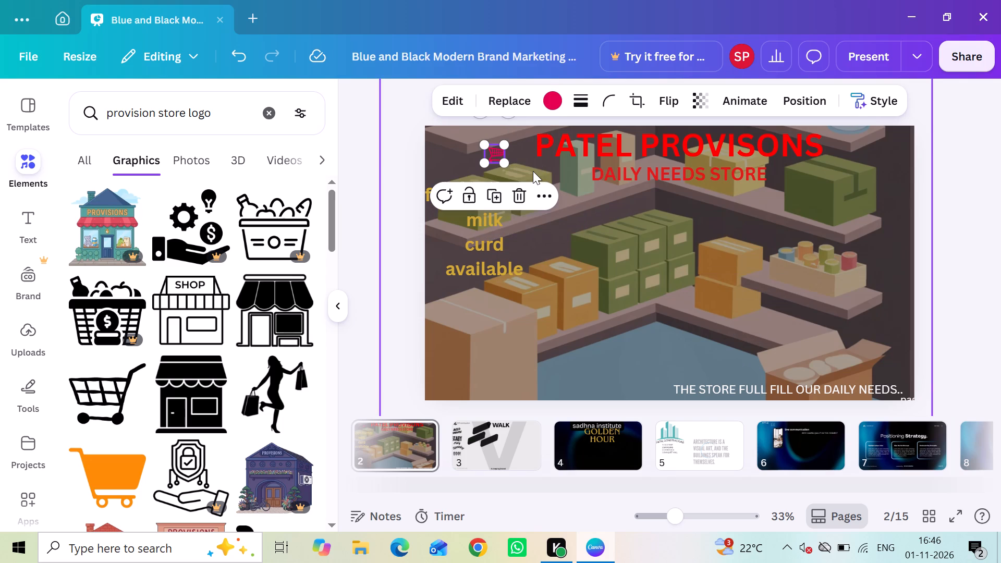
Nudge the small pink cart icon left and up into page 2's upper-left corner, level with the "PATEL PROVISONS" heading.
key("Left")
key("Left")
key("Left")
key("Left")
key("Left")
key("Left")
key("Left")
key("Left")
key("Left")
key("Left")
key("Left")
key("Left")
key("Left")
key("Left")
key("Left")
key("Left")
key("Left")
key("Left")
key("Left")
key("Left")
key("Left")
key("Left")
key("Left")
key("Left")
key("Left")
key("Left")
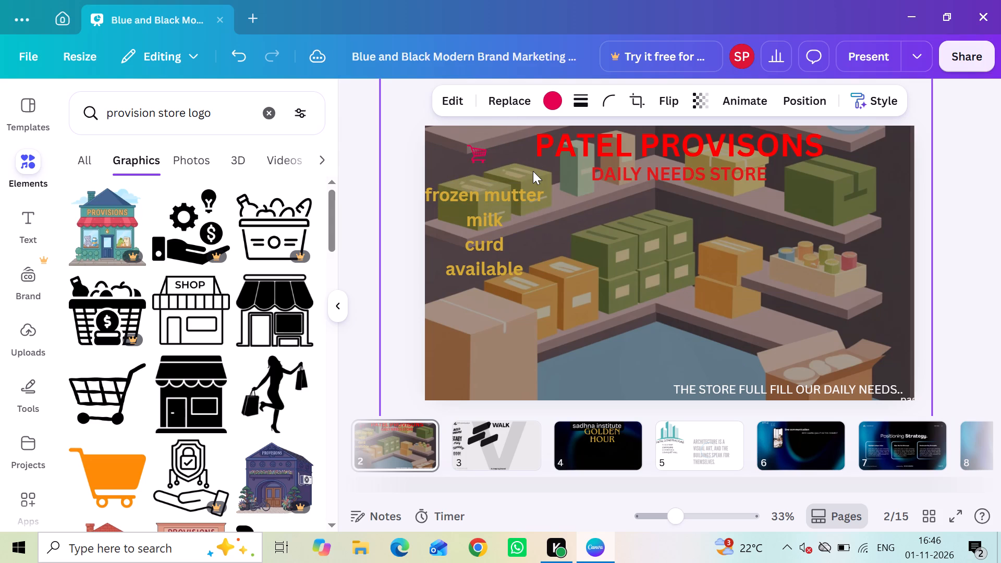
key("Up")
key("Up")
key("Up")
key("Up")
key("Up")
key("Up")
key("Up")
key("Up")
key("Up")
key("Up")
key("Up")
key("Up")
key("Up")
key("Up")
key("Up")
key("Up")
key("Up")
key("Up")
key("Up")
key("Up")
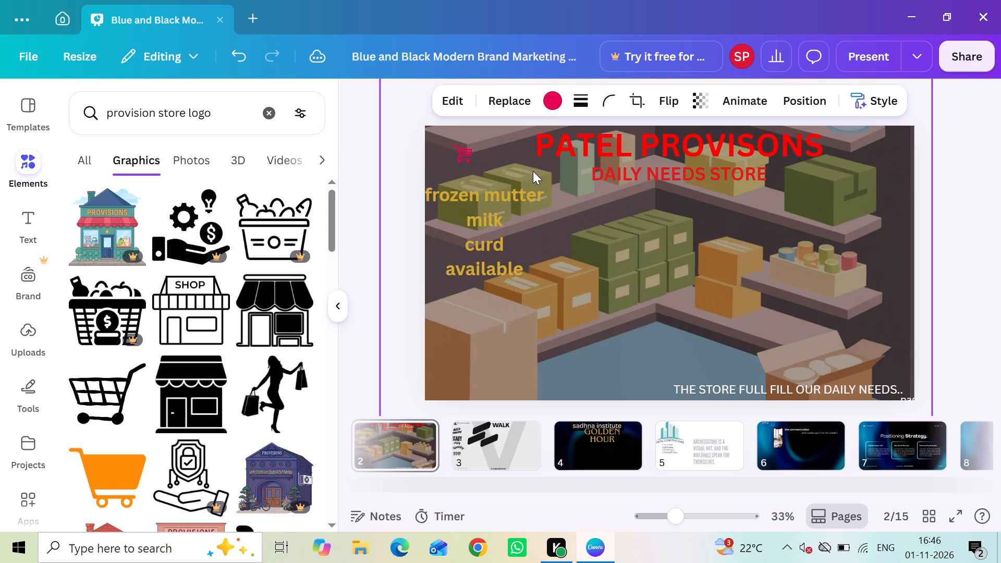
key("Left")
key("Left")
key("Left")
key("Left")
key("Left")
key("Left")
key("Left")
key("Left")
key("Left")
key("Left")
key("Left")
key("Left")
key("Left")
key("Left")
key("Left")
key("Left")
key("Left")
key("Left")
key("Left")
key("Left")
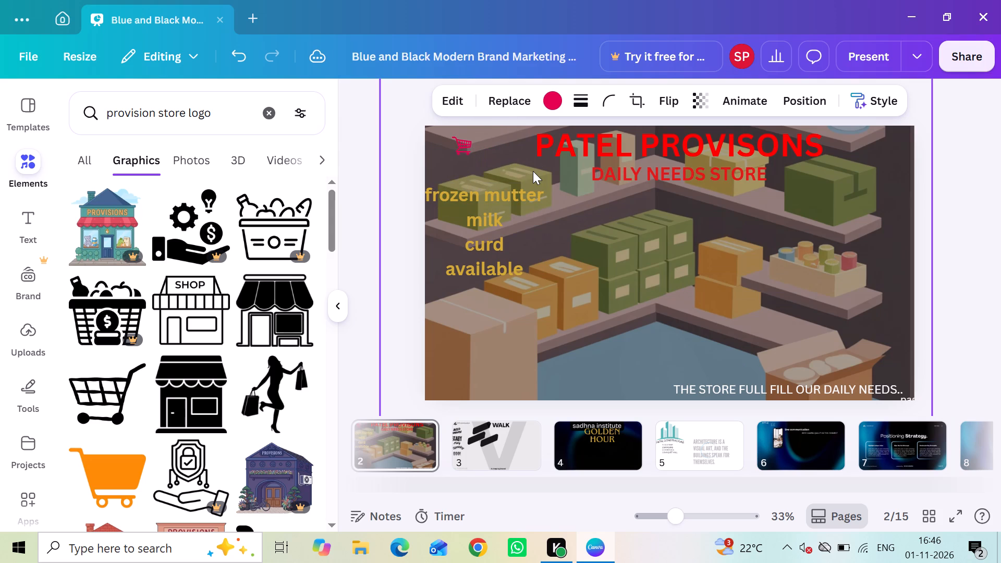
key("Up")
key("Up")
key("Up")
key("Up")
key("Up")
key("Up")
key("Up")
key("Up")
key("Up")
key("Up")
key("Up")
key("Up")
key("Up")
key("Up")
key("Up")
key("Up")
key("Up")
key("Up")
key("Up")
key("Up")
key("Left")
key("Left")
key("Left")
key("Left")
key("Left")
key("Left")
key("Left")
key("Left")
key("Left")
key("Left")
key("Left")
key("Left")
key("Left")
key("Left")
key("Left")
key("Left")
key("Left")
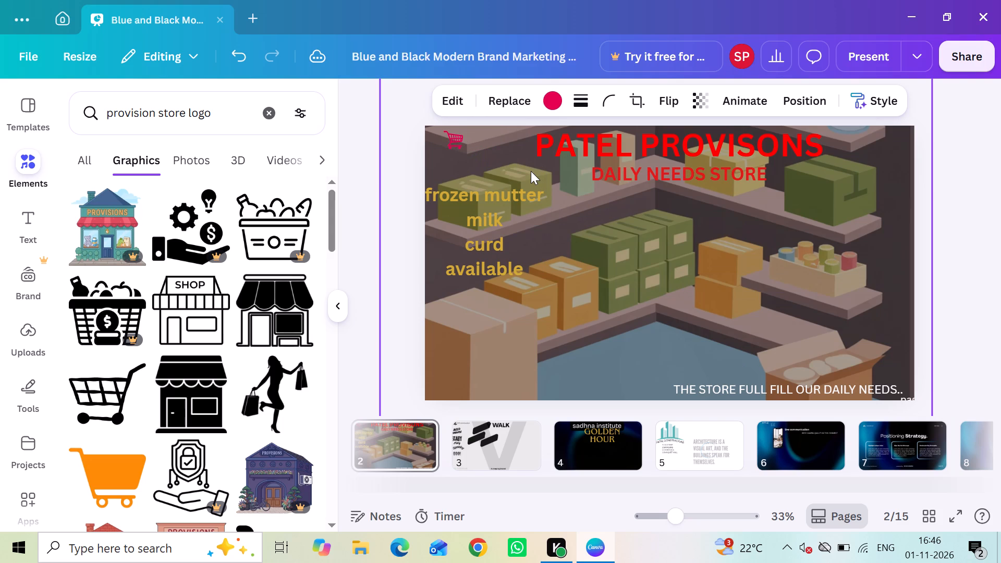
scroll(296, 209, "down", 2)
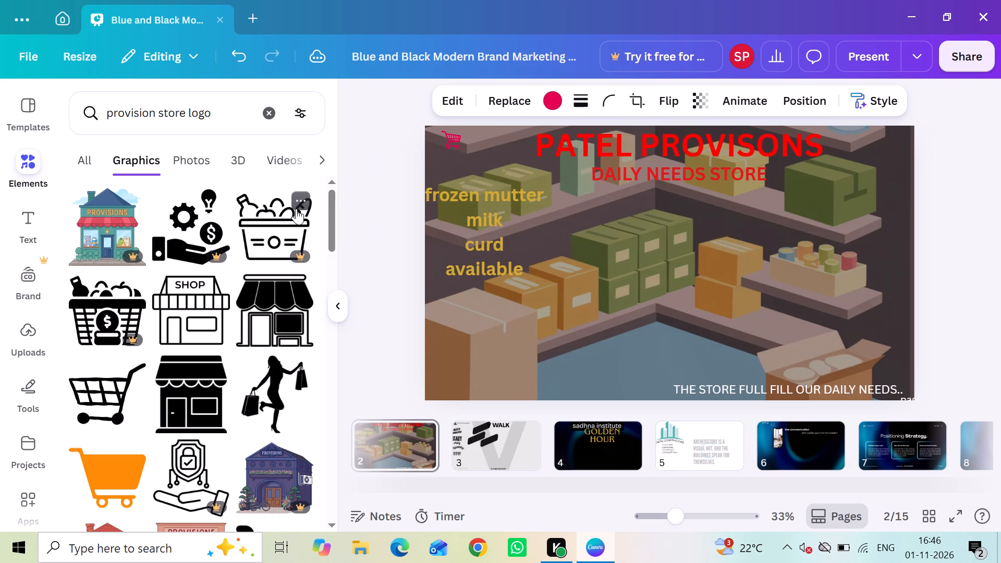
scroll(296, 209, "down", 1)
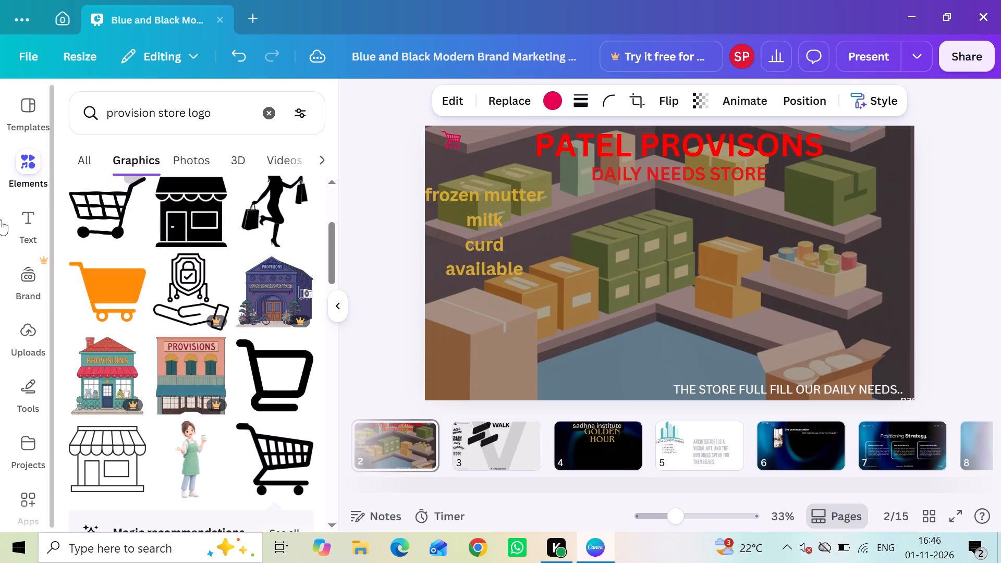
Add a subheading to page 2 reading "home dihalivery".
left_click(16, 217)
left_click(22, 217)
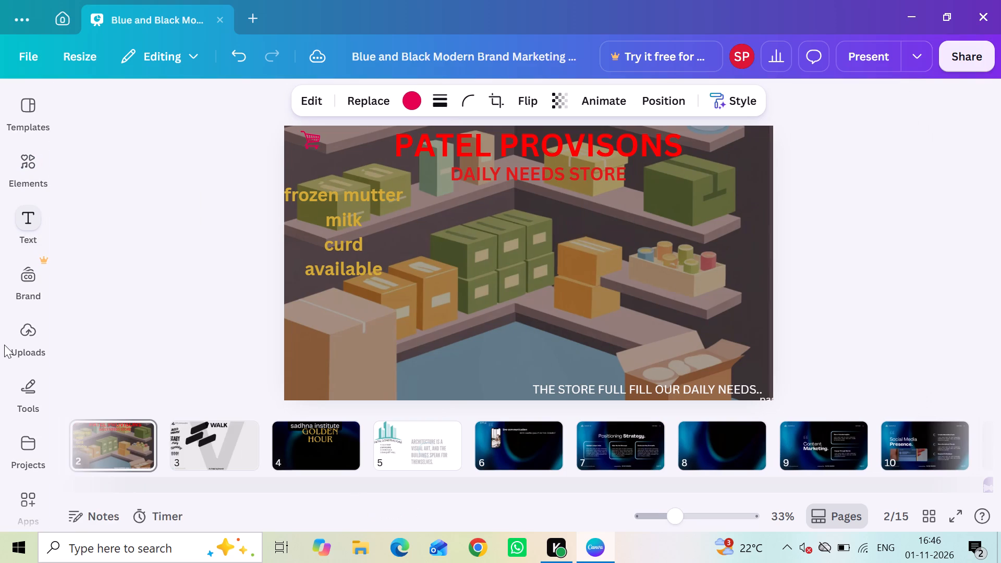
left_click(28, 217)
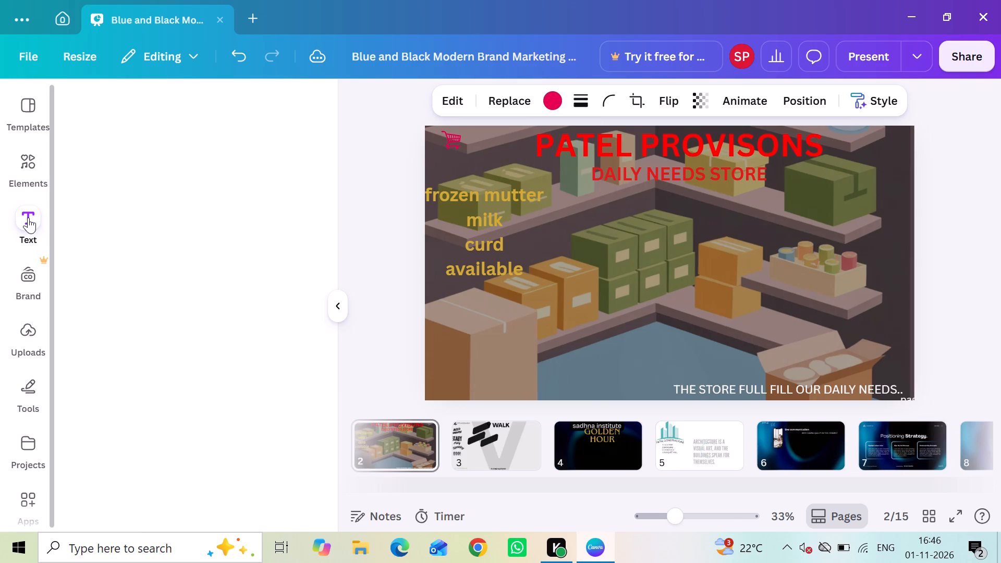
scroll(142, 360, "down", 4)
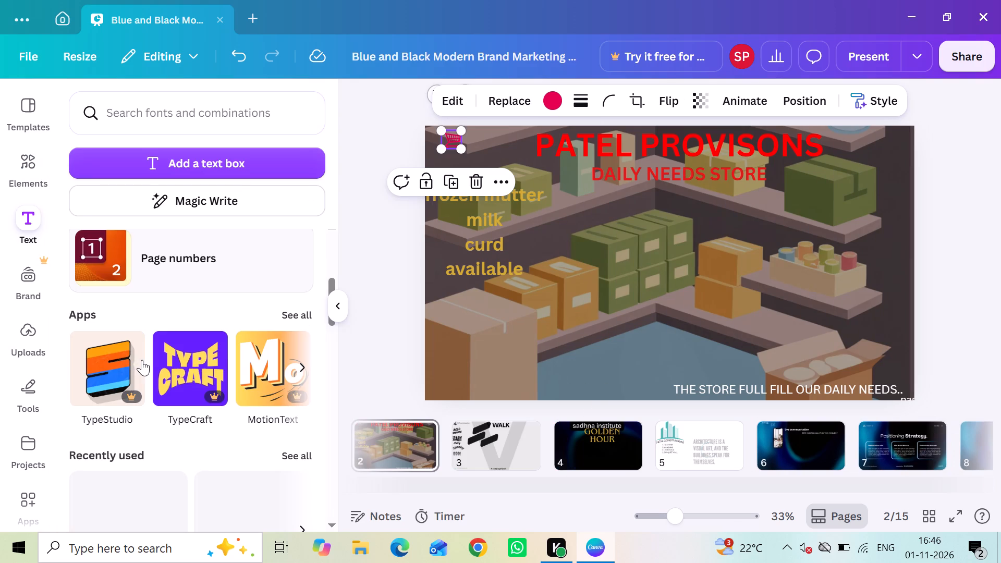
scroll(142, 360, "up", 6)
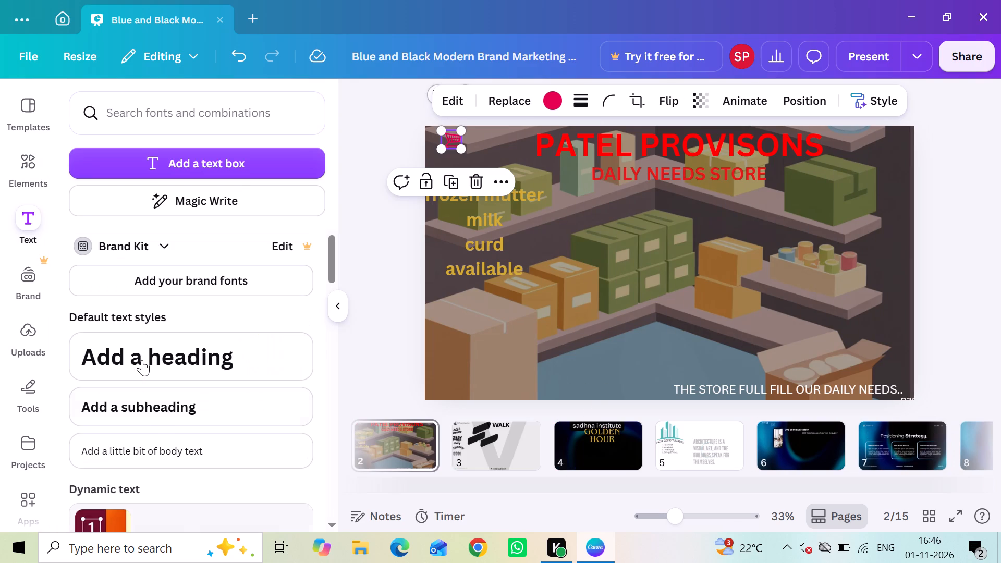
left_click(161, 396)
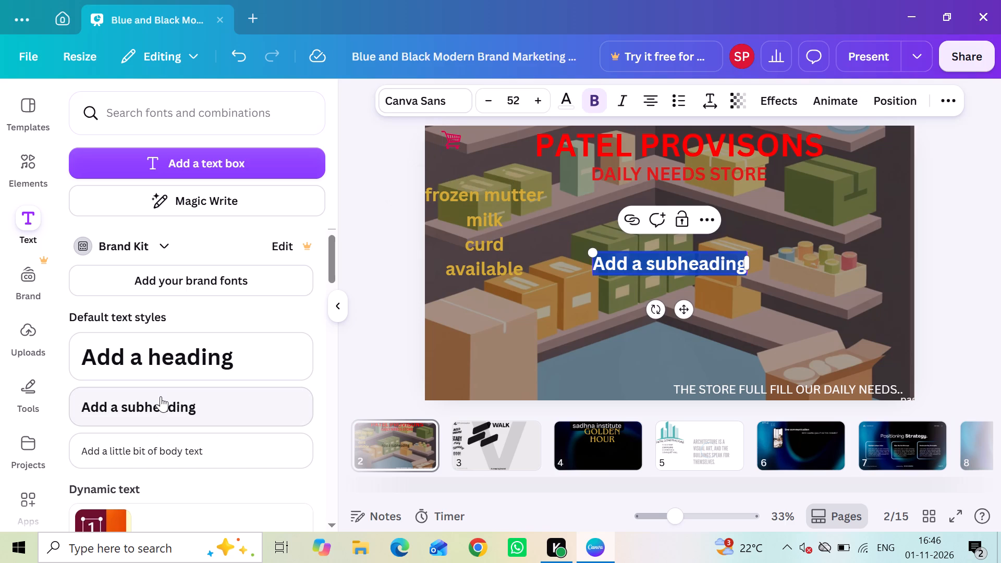
type("ho")
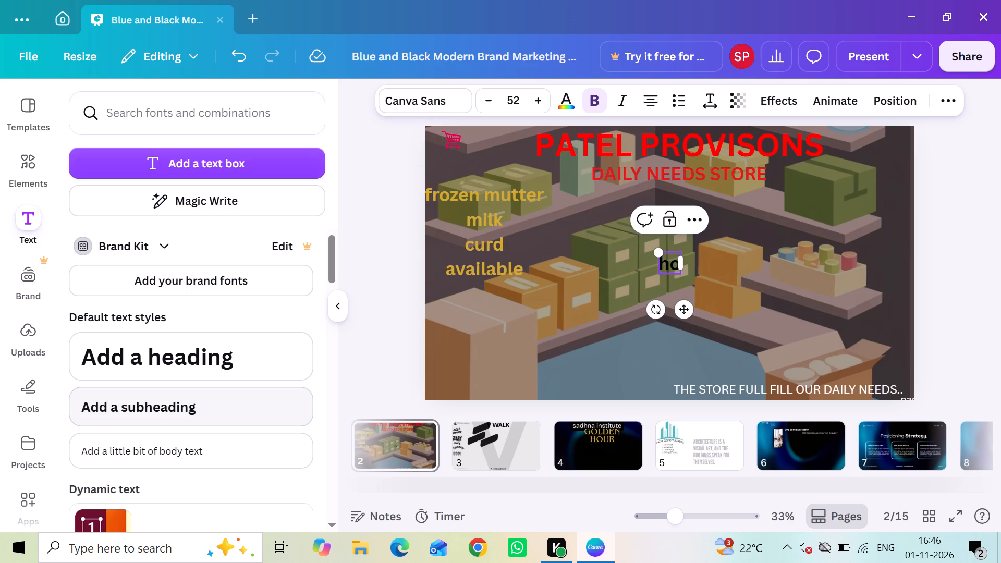
key("m")
type("e")
key("space")
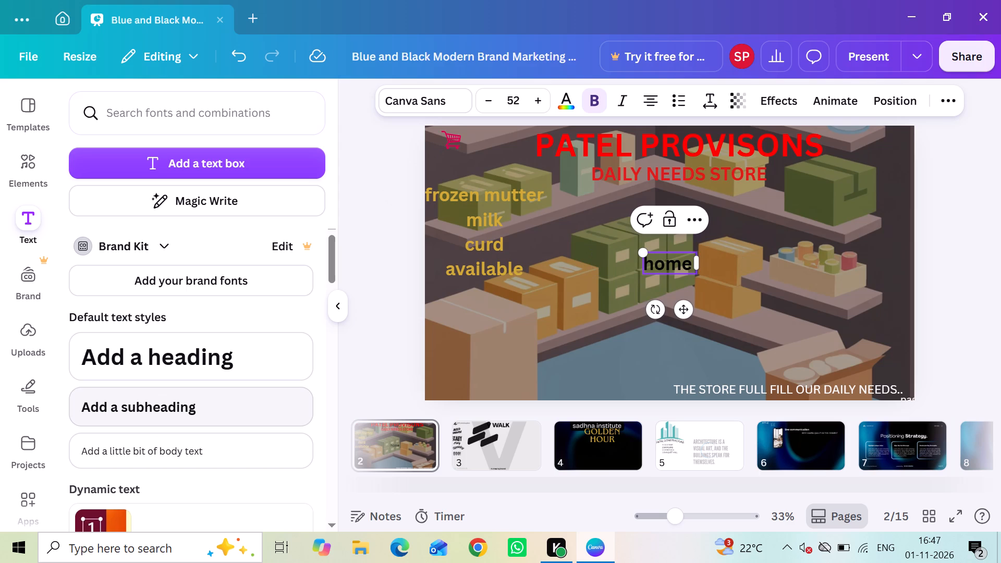
key("d")
type("iha")
type("li")
type("very")
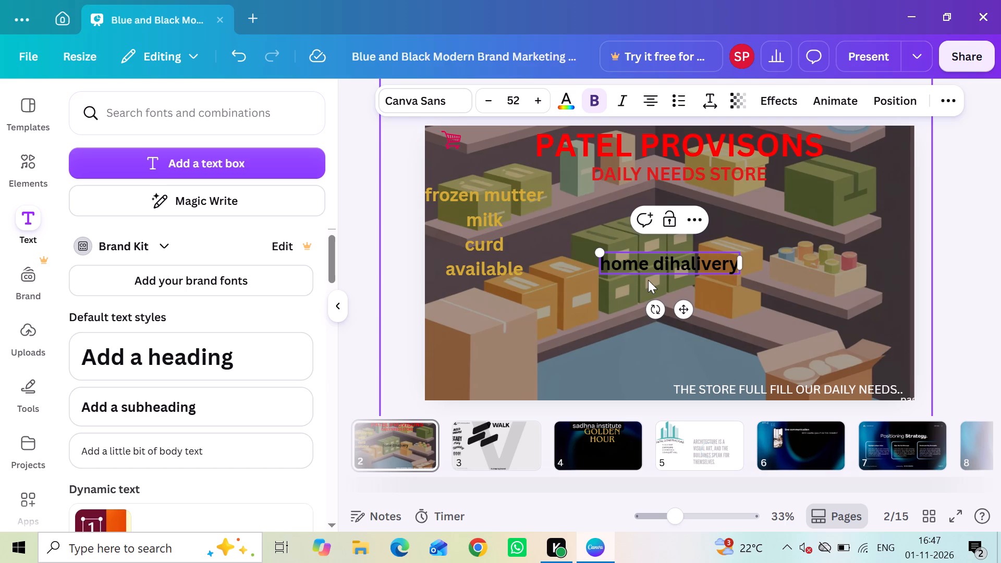
Correct the new subheading's text to "home delavery".
left_click(668, 258)
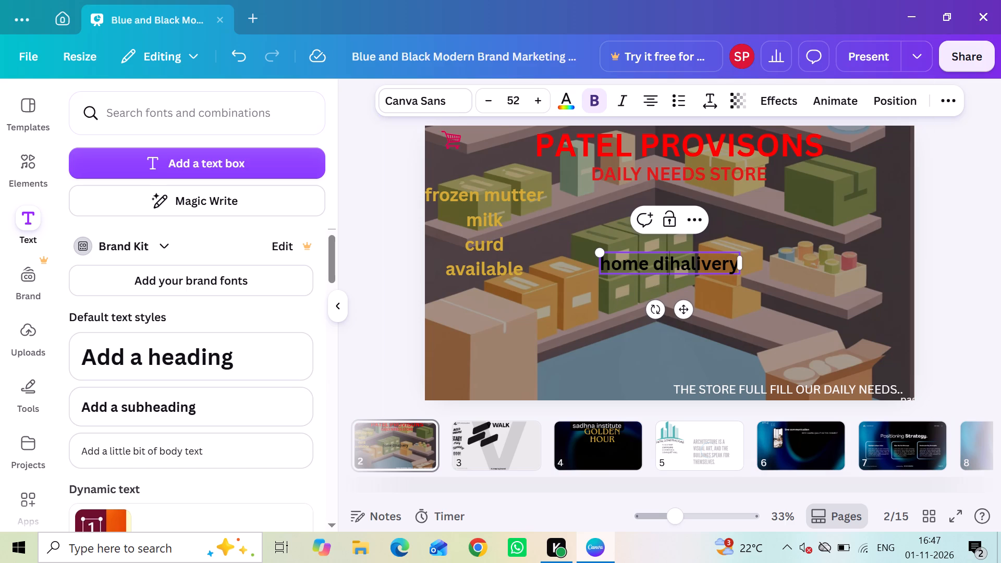
key("BackSpace")
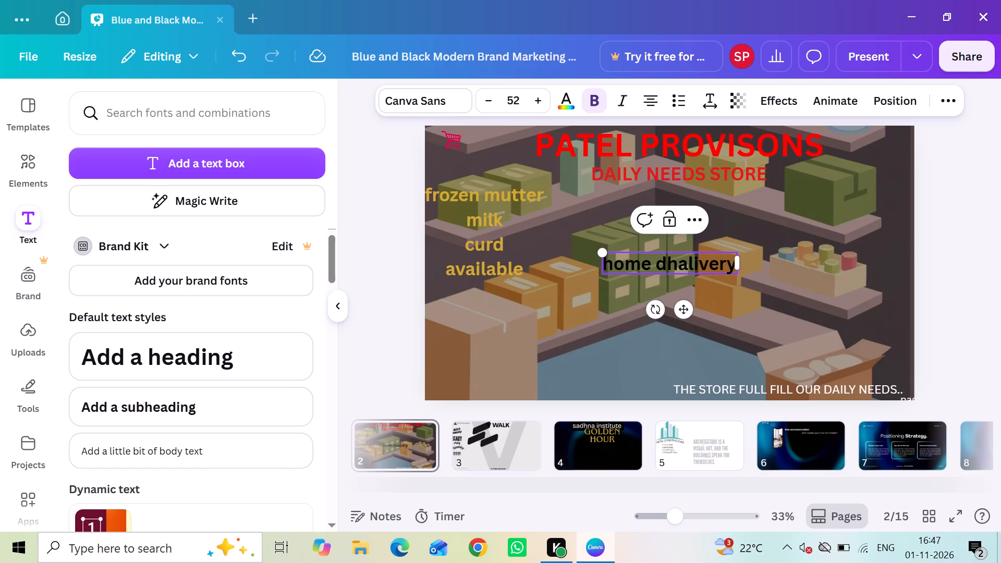
key("e")
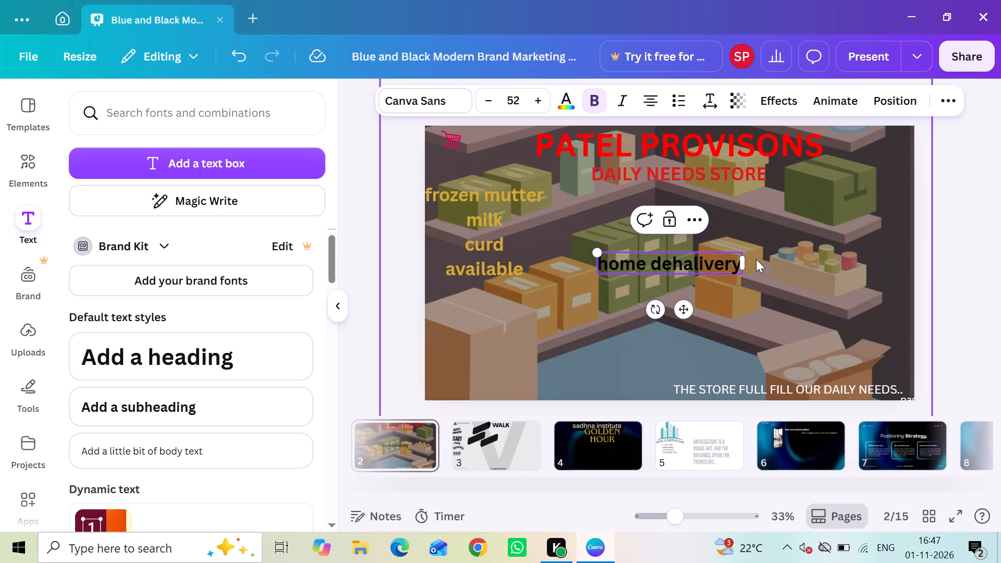
left_click(744, 267)
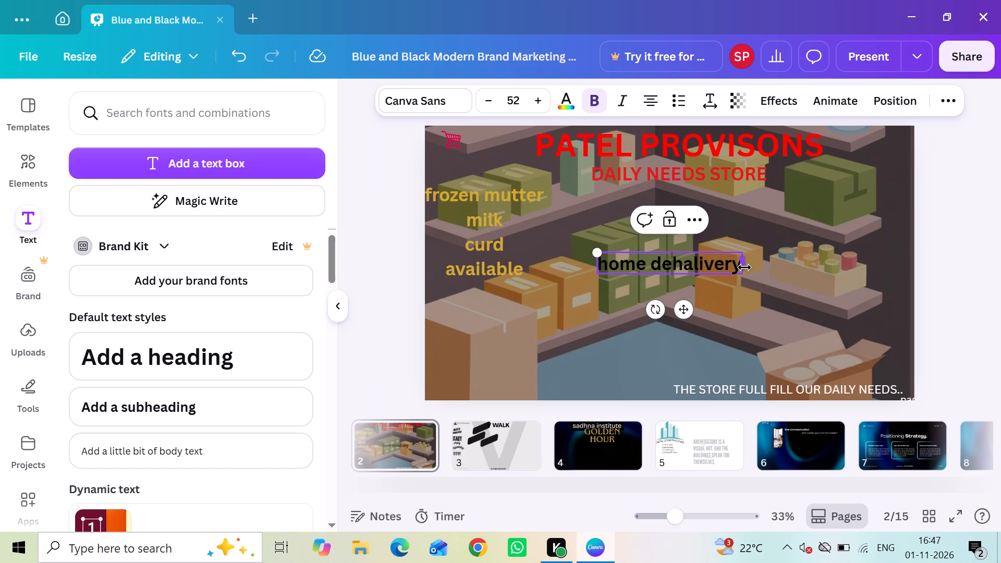
key("BackSpace")
key("BackSpace")
key("BackSpace")
key("BackSpace")
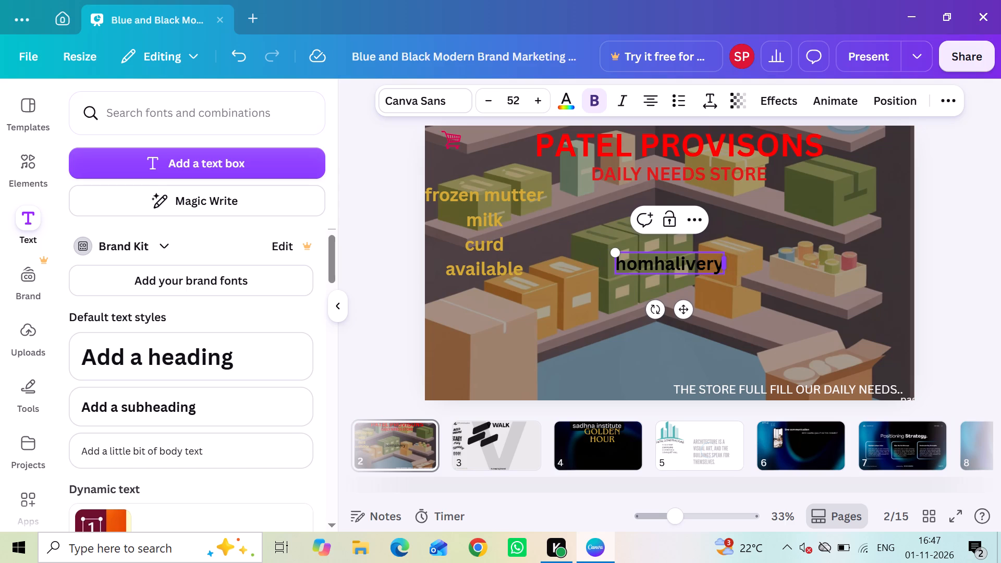
type("e")
key("space")
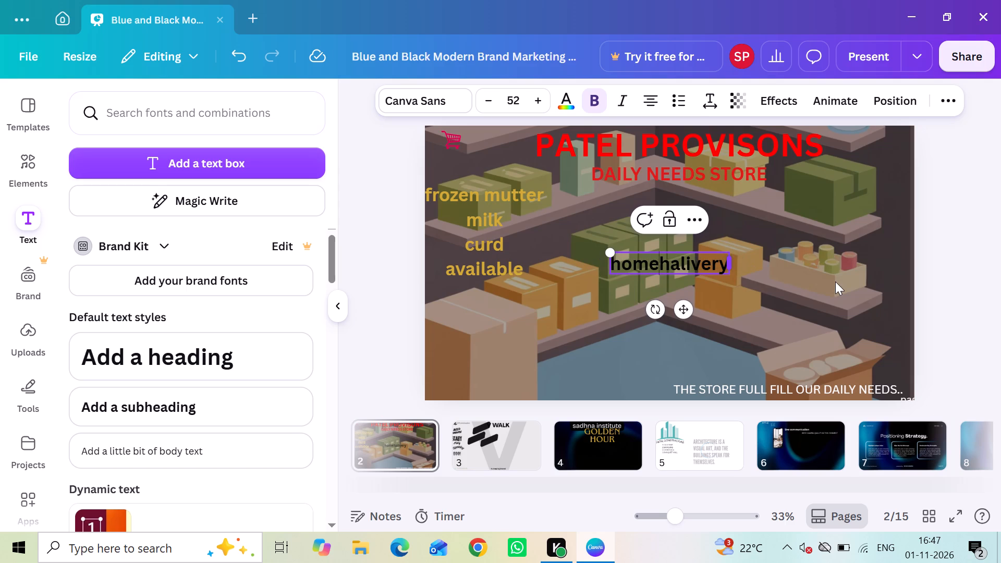
key("Right")
key("Right")
key("Right")
key("Right")
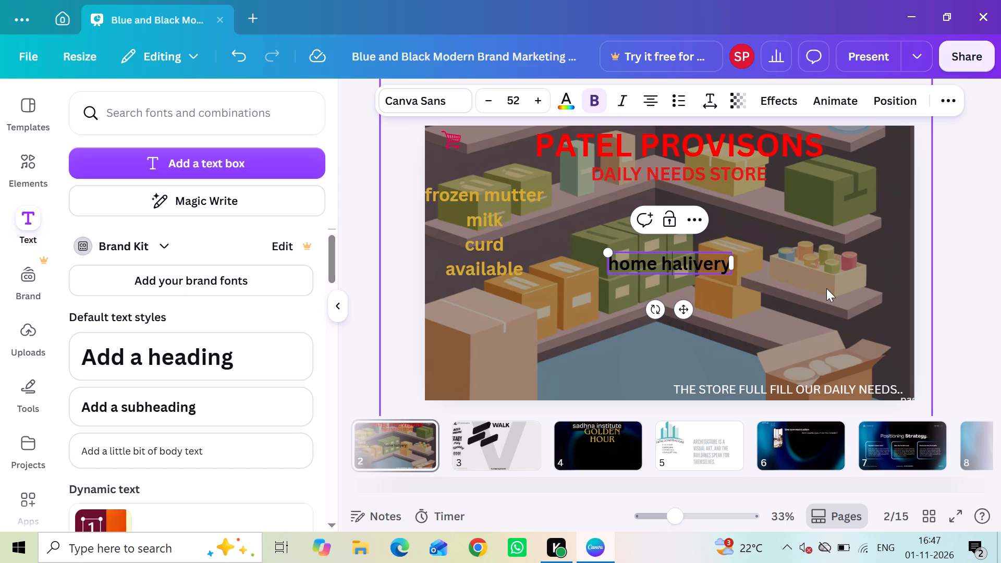
key("Right")
key("Right")
key("Right")
key("Right")
key("Right")
key("Right")
key("BackSpace")
key("BackSpace")
key("BackSpace")
key("BackSpace")
key("BackSpace")
key("BackSpace")
key("BackSpace")
key("BackSpace")
key("BackSpace")
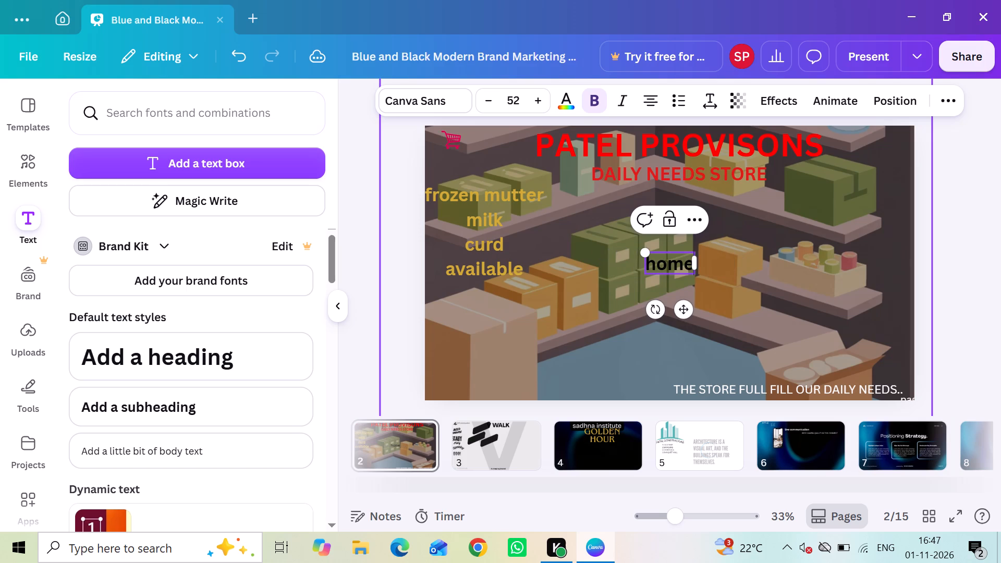
key("space")
type("delavery")
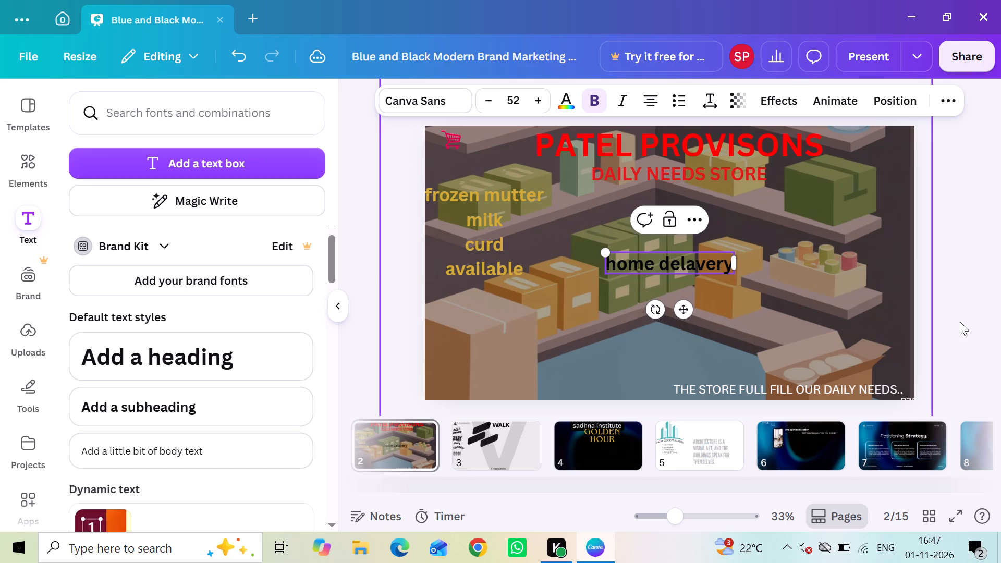
Move the "home delavery" subheading to page 2's lower right, just above the "THE STORE FULL FILL OUR DAILY NEEDS.." line.
left_click(873, 309)
left_click_drag(680, 275, 786, 323)
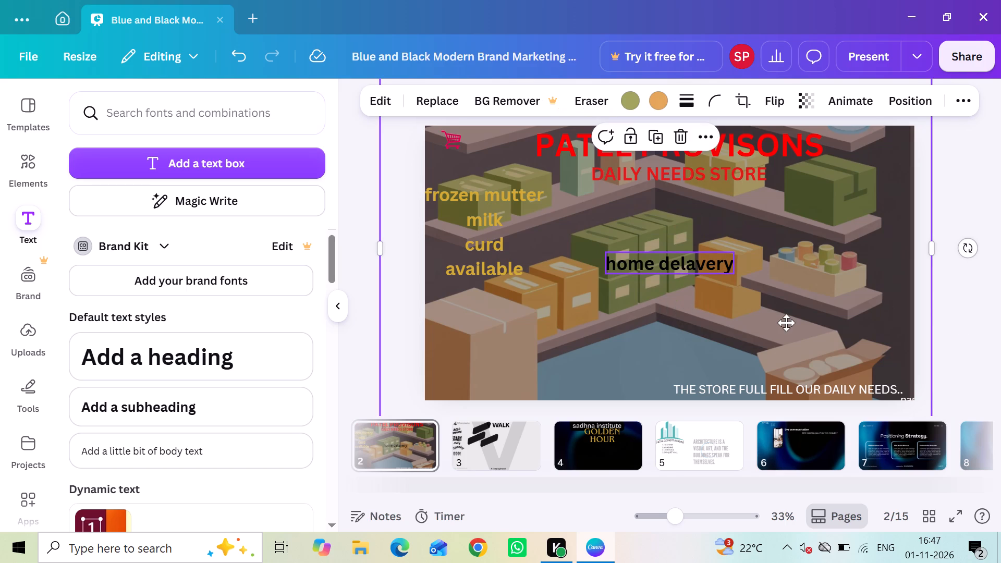
left_click_drag(786, 323, 788, 324)
left_click_drag(756, 303, 710, 263)
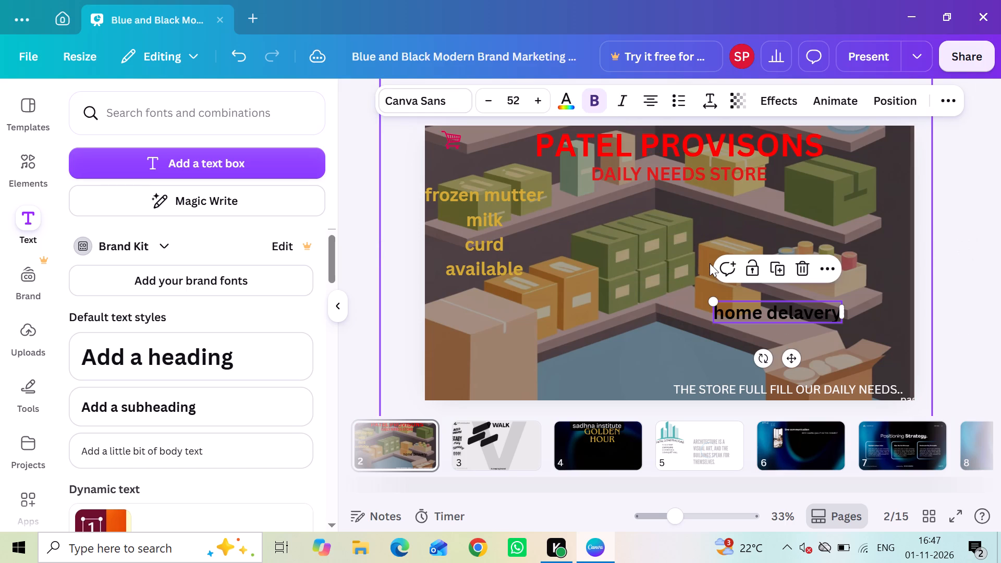
left_click_drag(710, 263, 807, 332)
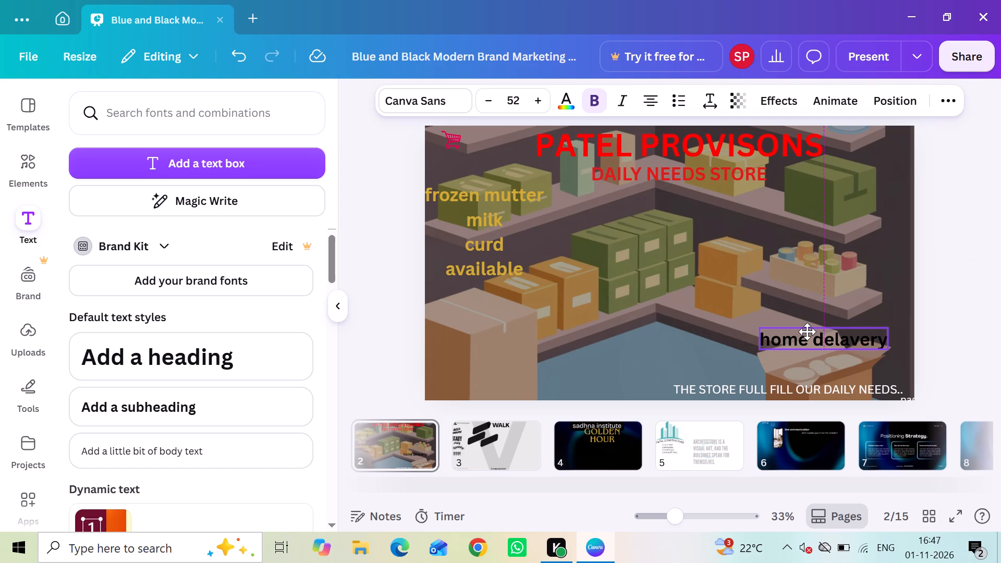
left_click_drag(807, 332, 824, 357)
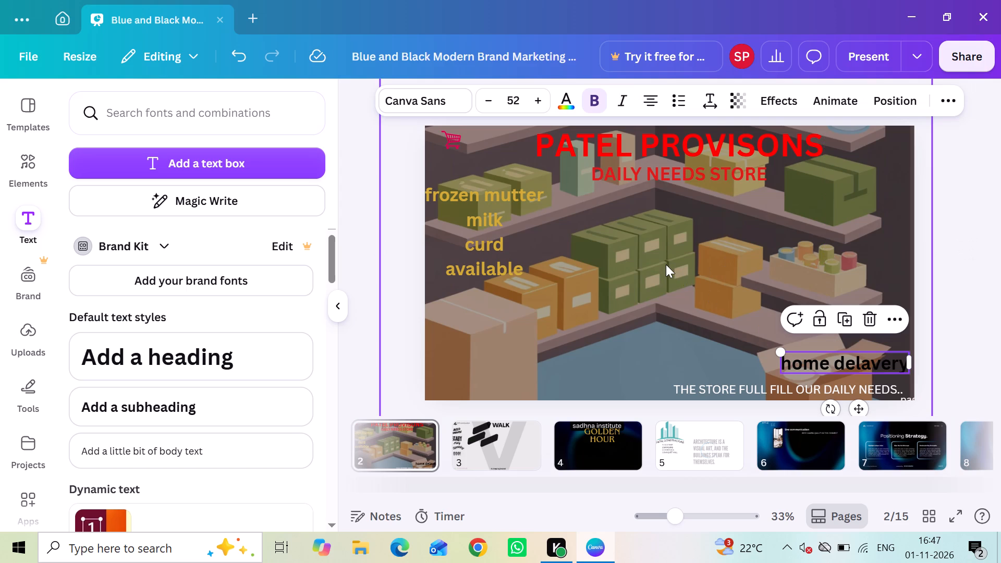
Add a heading to the middle of page 2 reading "PATEL PROVISION STORE".
left_click(161, 365)
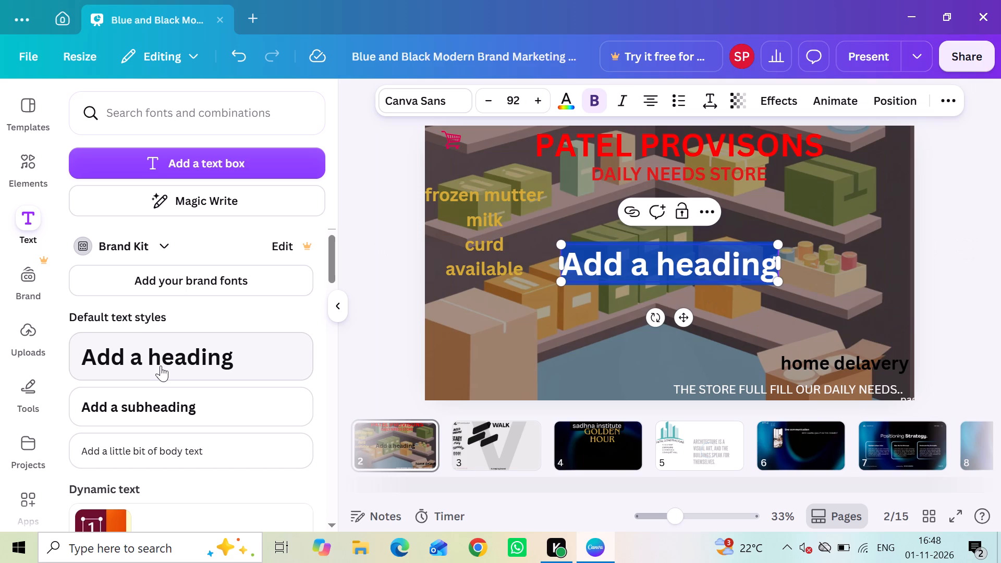
type("PATEL PRO")
type("VI")
type("SI")
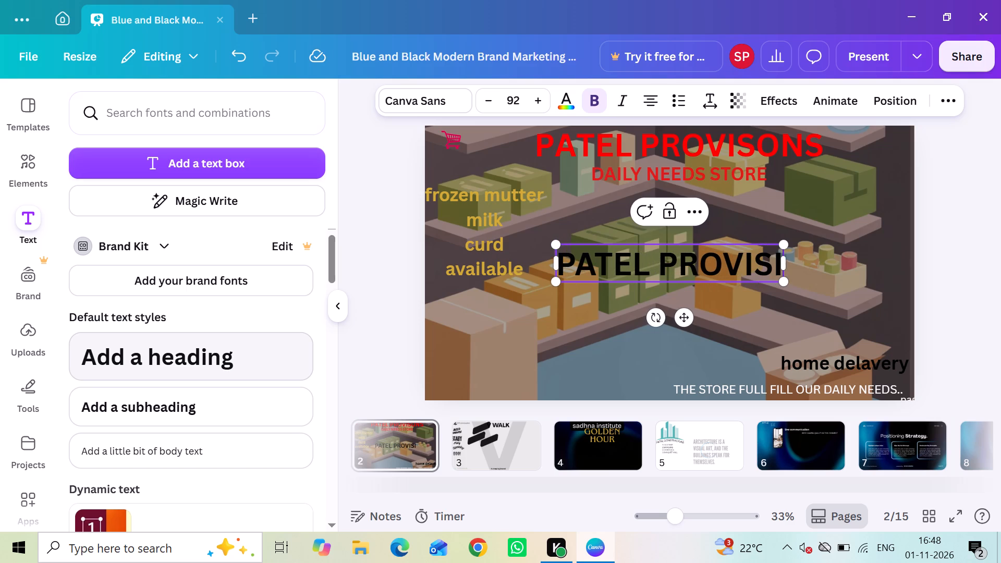
type("ON")
key("space")
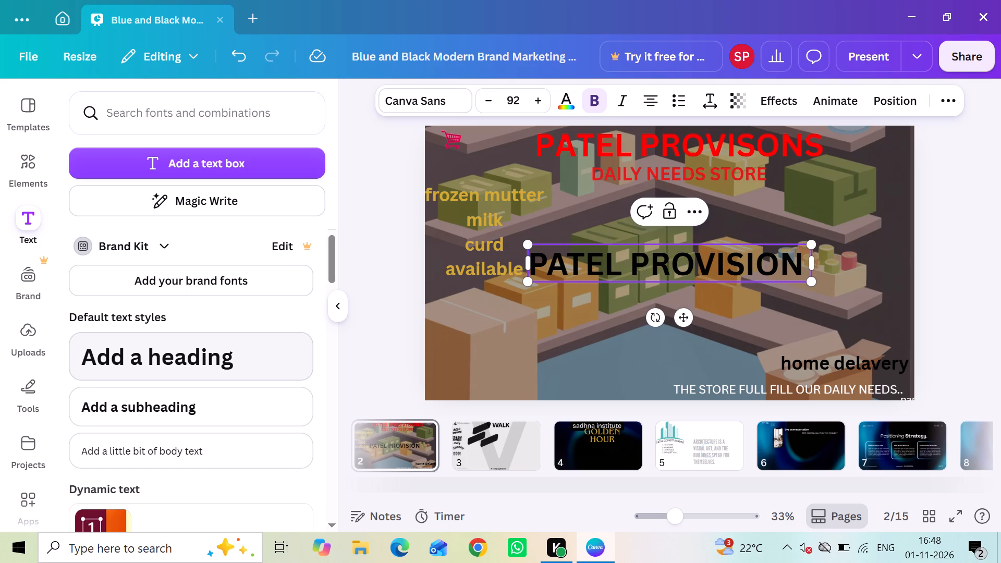
type("ST")
key("o")
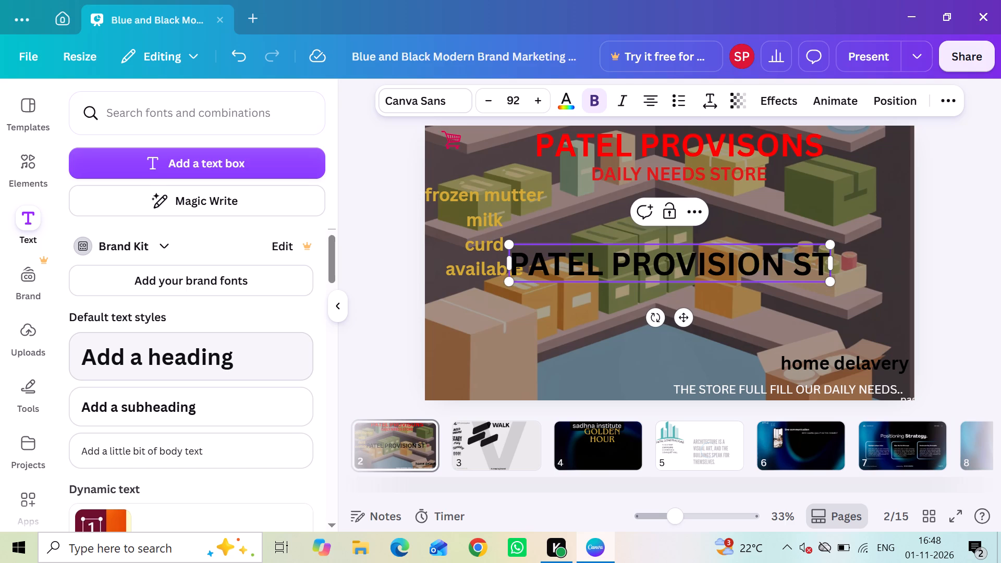
key("r")
key("e")
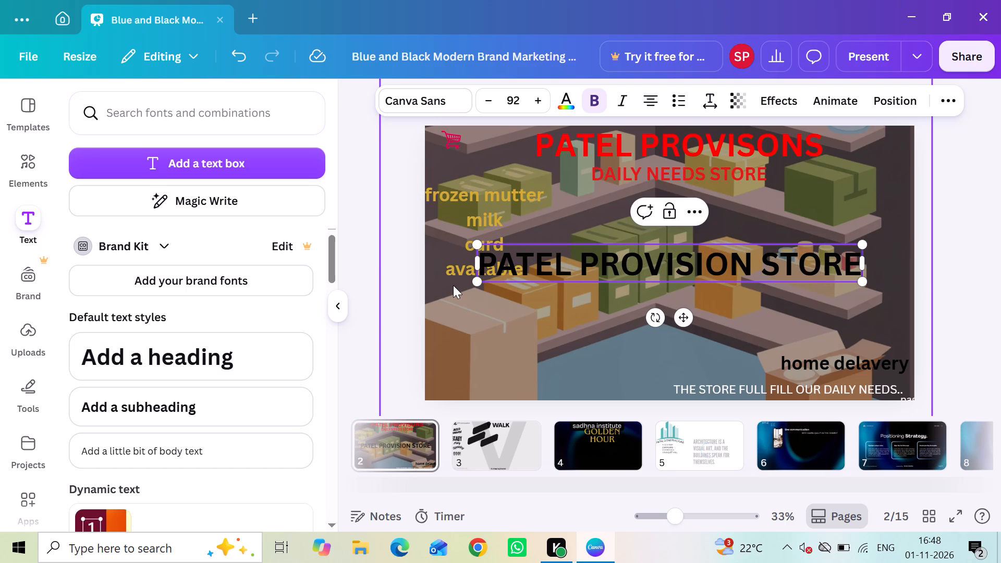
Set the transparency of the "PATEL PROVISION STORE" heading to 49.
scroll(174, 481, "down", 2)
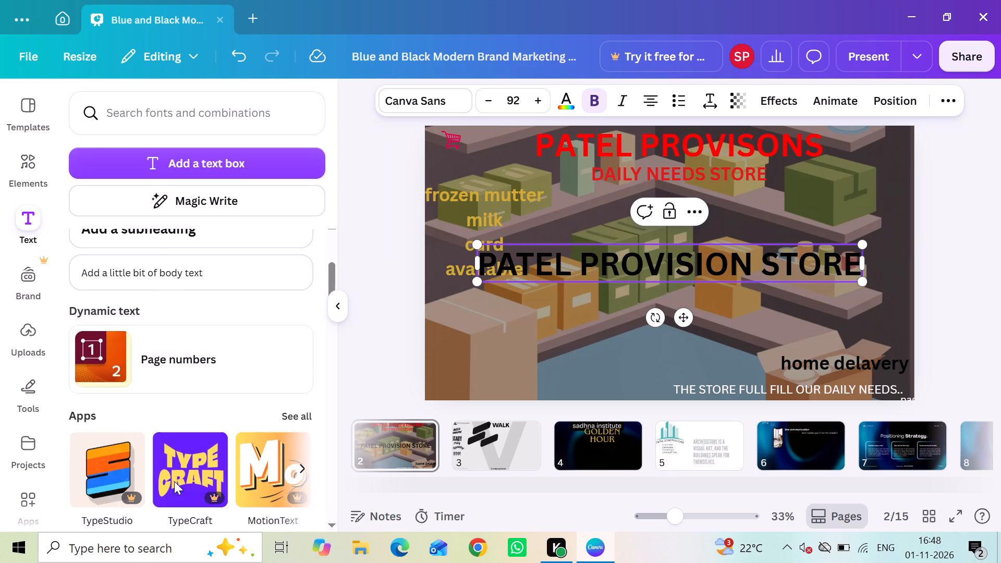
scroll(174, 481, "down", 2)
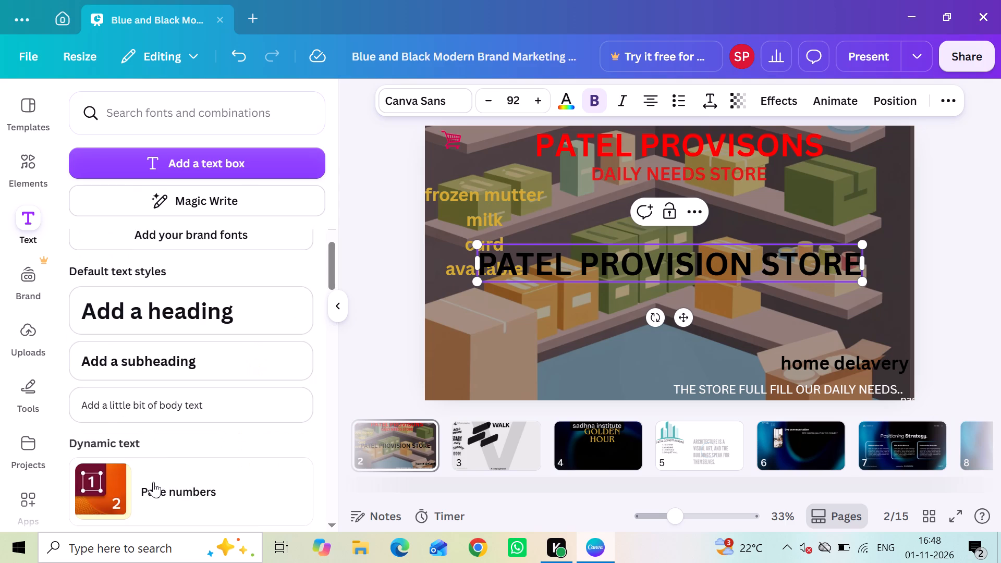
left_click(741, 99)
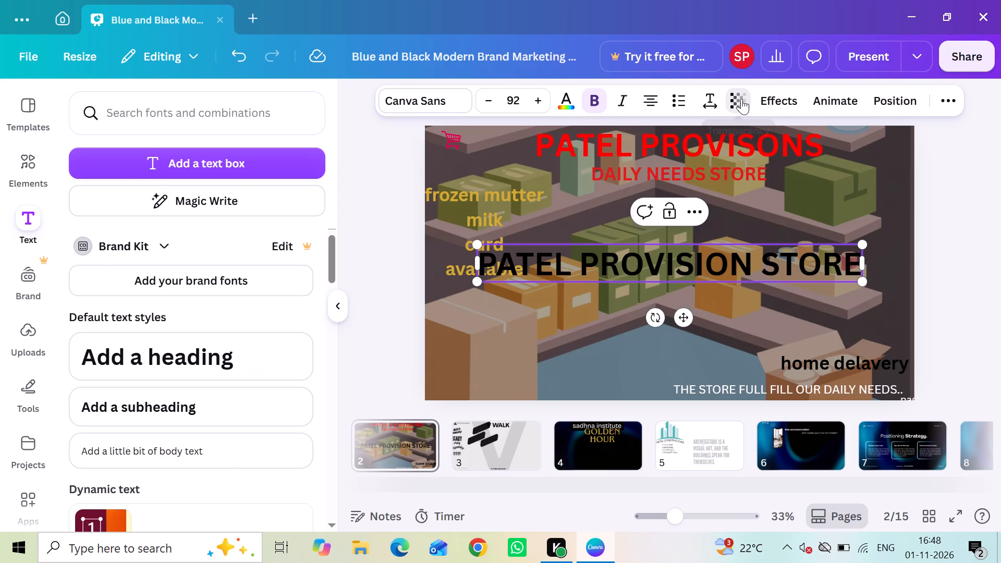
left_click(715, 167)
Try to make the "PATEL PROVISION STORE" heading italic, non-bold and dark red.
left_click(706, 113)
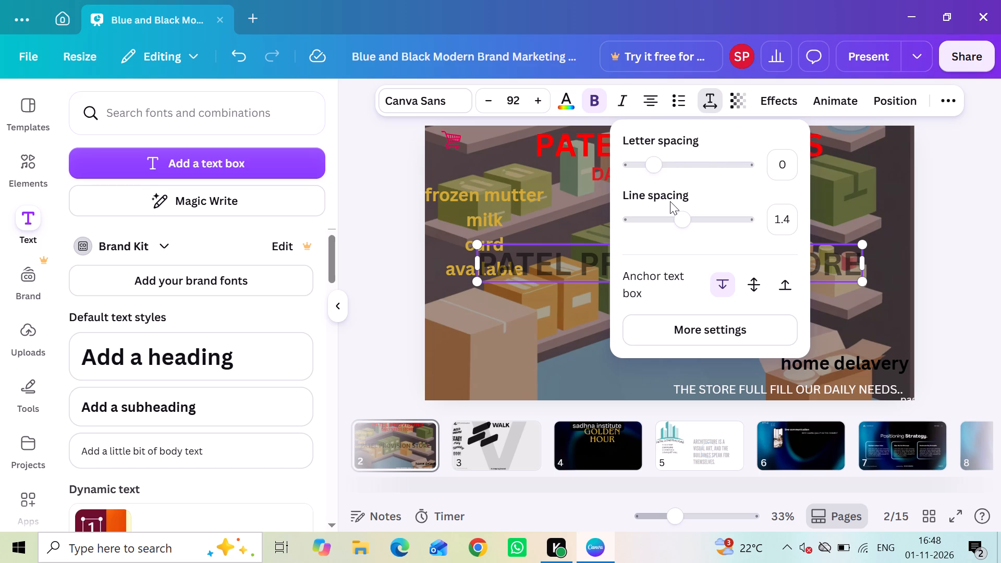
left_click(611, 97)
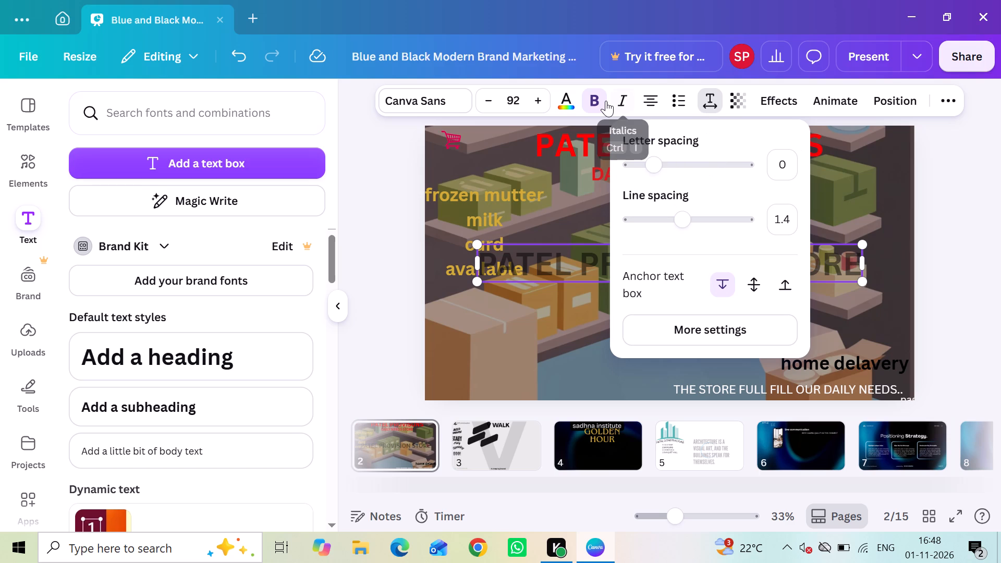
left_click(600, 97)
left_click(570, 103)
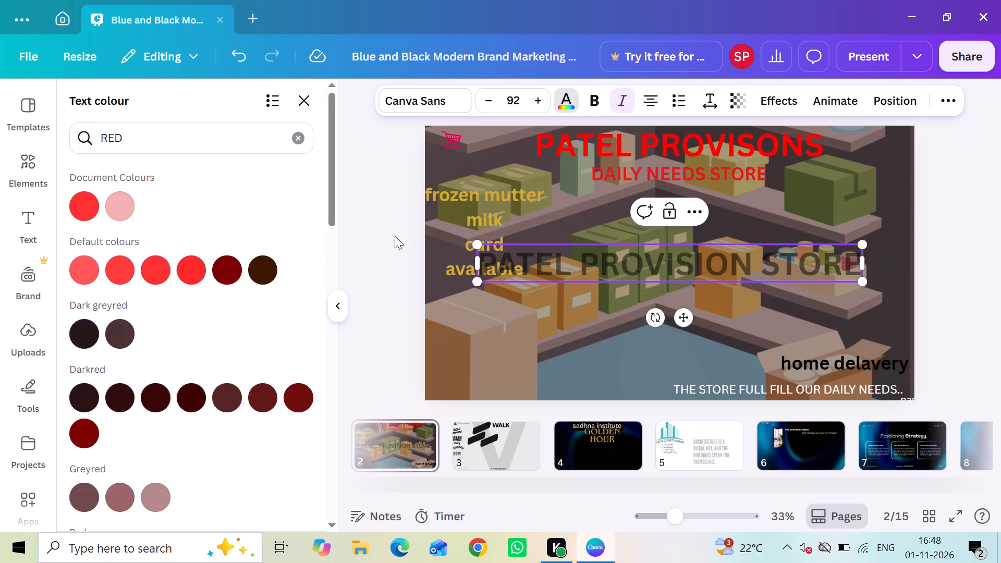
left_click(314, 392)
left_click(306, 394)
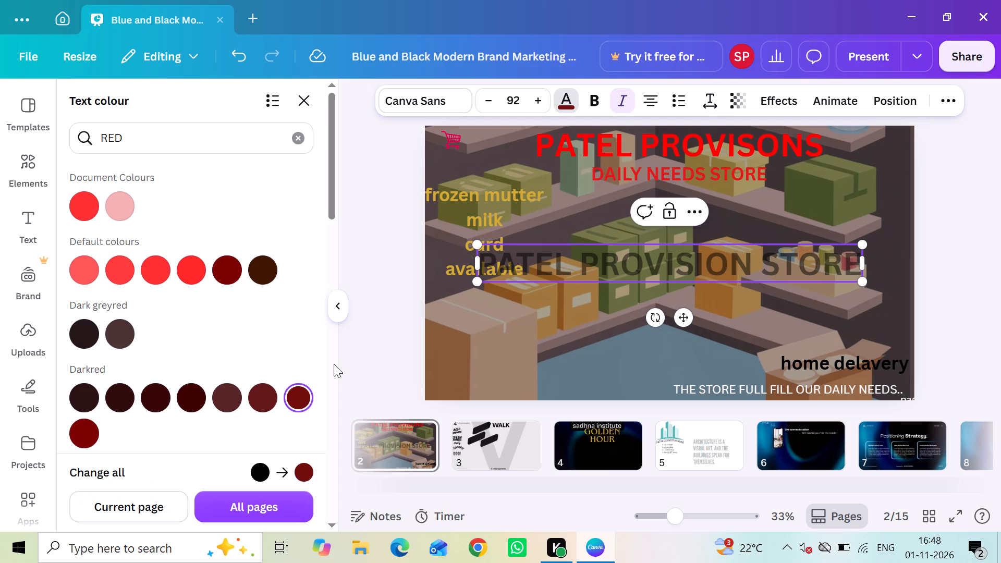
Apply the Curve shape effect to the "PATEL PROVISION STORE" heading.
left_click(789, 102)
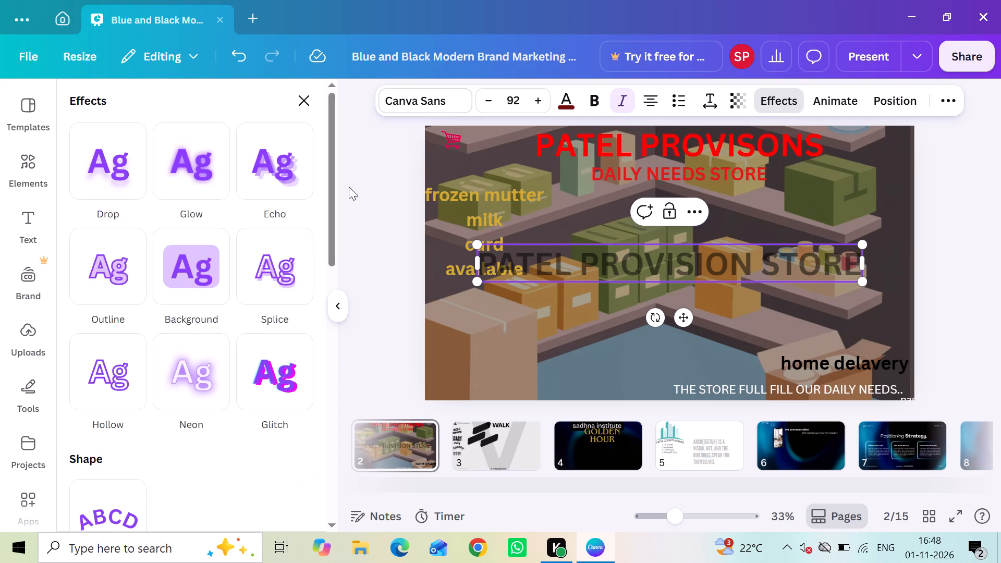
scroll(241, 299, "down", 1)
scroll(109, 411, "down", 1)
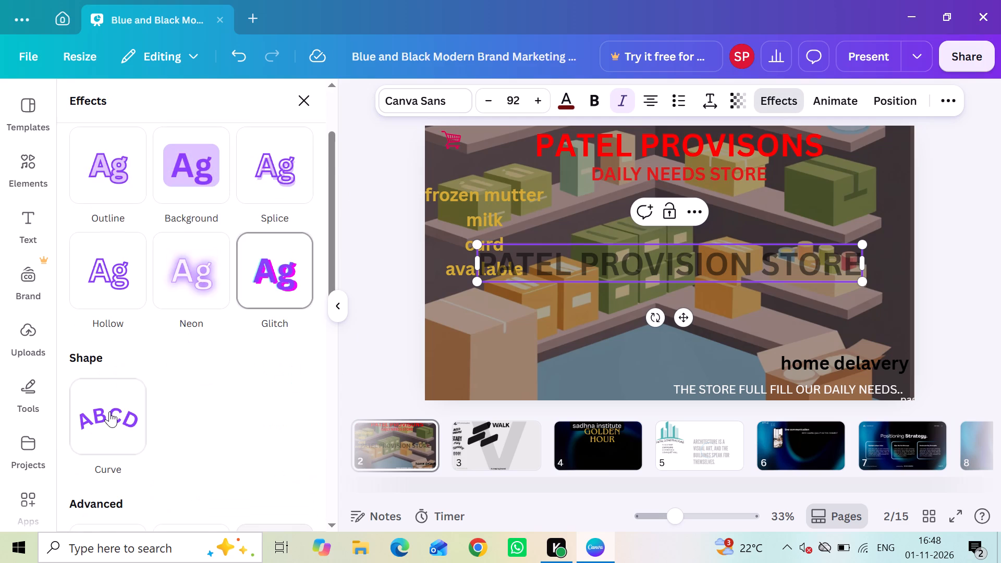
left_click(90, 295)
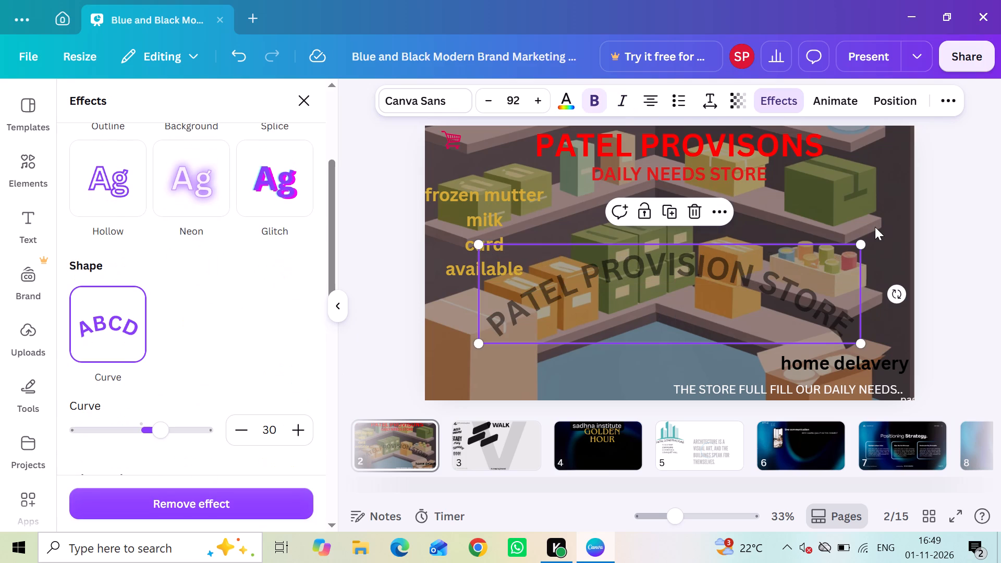
Enlarge the "PATEL PROVISION STORE" heading to font size 111 and shift it left across the middle of page 2.
left_click_drag(857, 241, 875, 227)
left_click_drag(875, 227, 937, 223)
scroll(935, 226, "left", 1)
left_click_drag(862, 251, 838, 251)
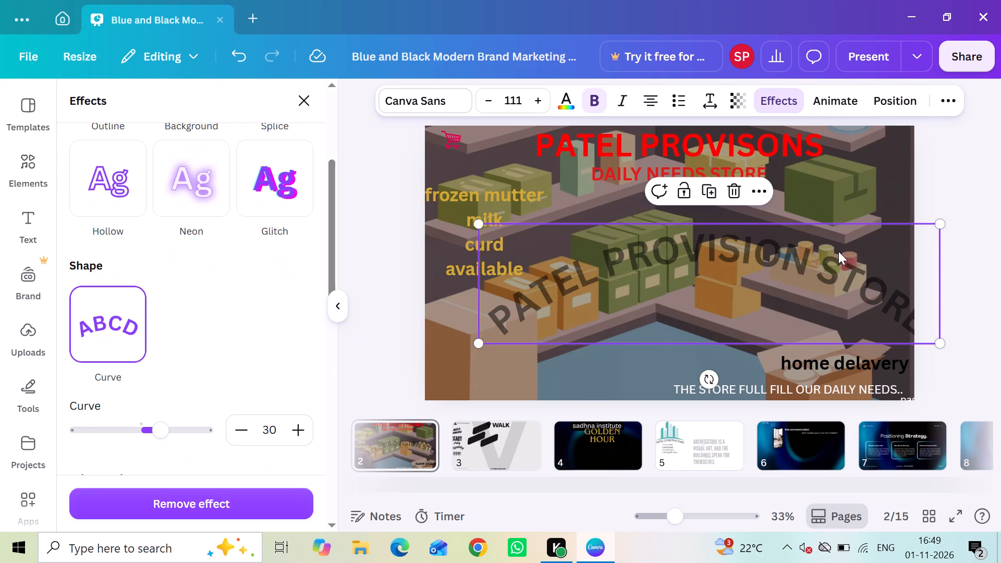
left_click_drag(838, 251, 798, 257)
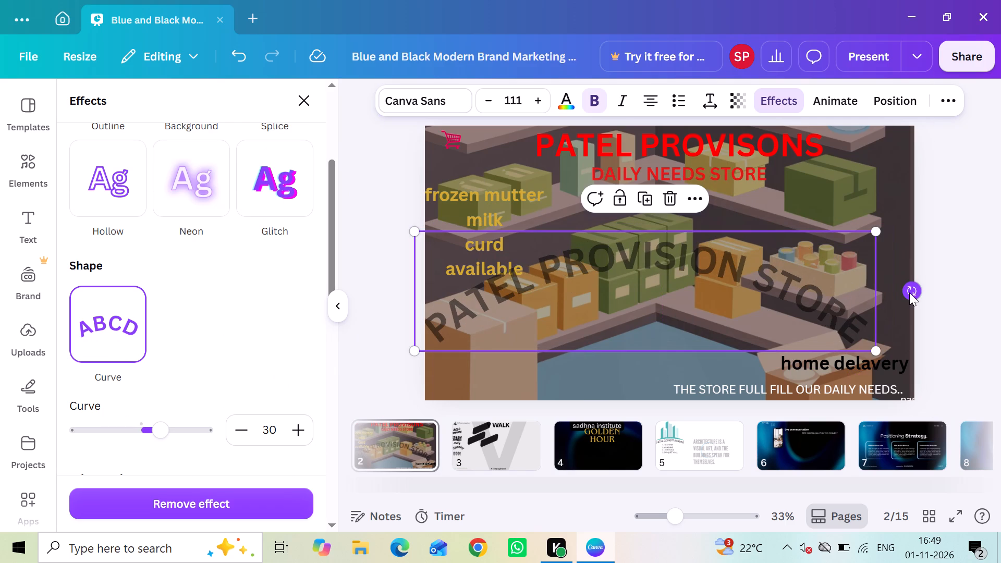
Rotate the "PATEL PROVISION STORE" heading to about -17° so it slopes upward to the right.
left_click_drag(909, 292, 909, 292)
left_click_drag(909, 292, 899, 213)
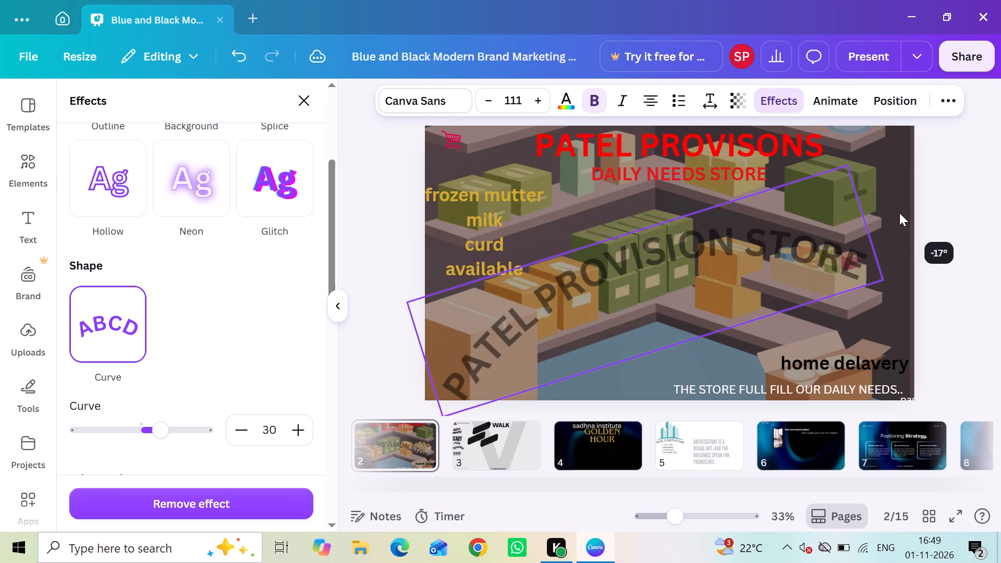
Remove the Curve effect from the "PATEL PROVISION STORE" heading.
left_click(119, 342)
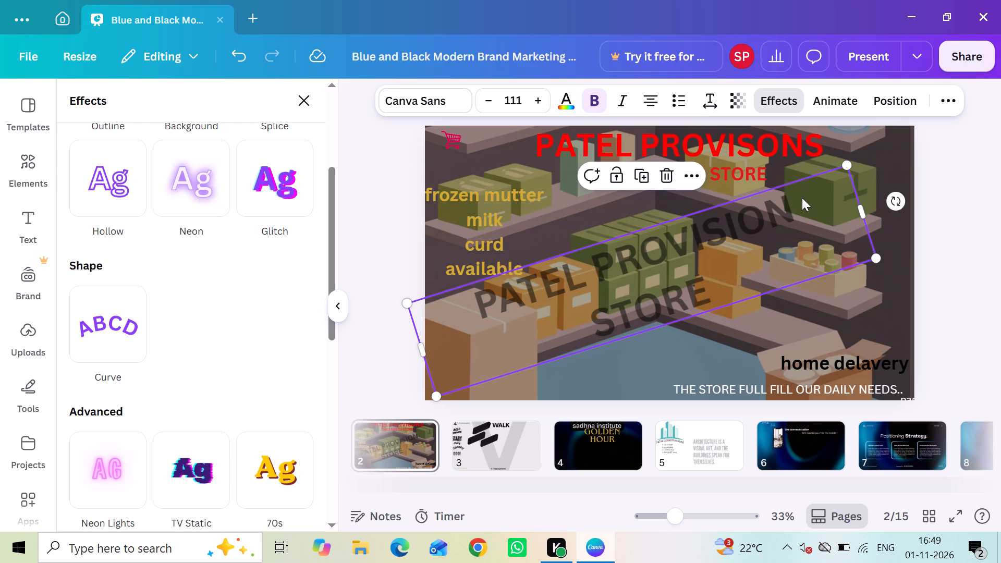
Widen the tilted "PATEL PROVISION STORE" text box so the heading fits on a single line.
left_click_drag(861, 202, 912, 191)
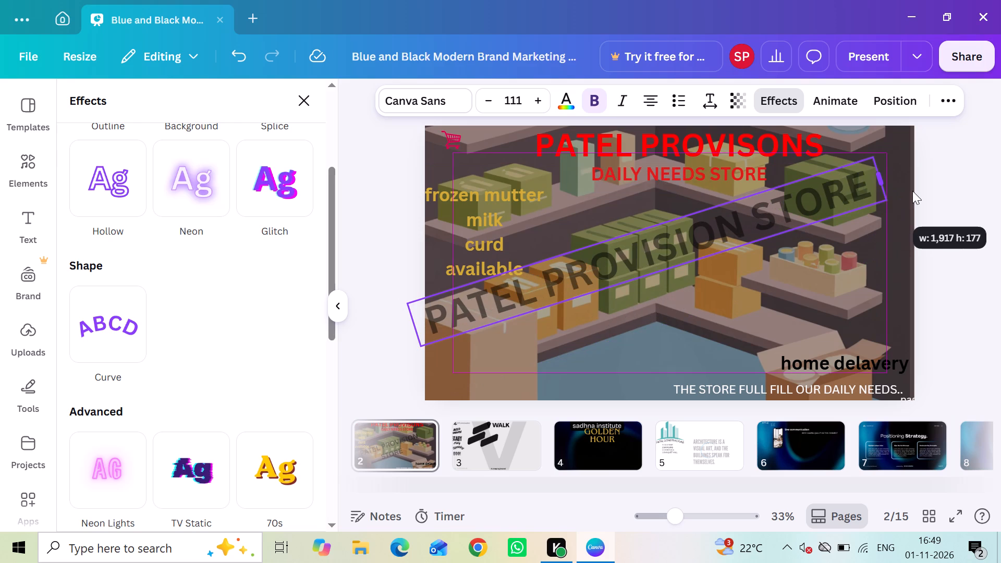
left_click_drag(912, 191, 930, 184)
triple_click(930, 184)
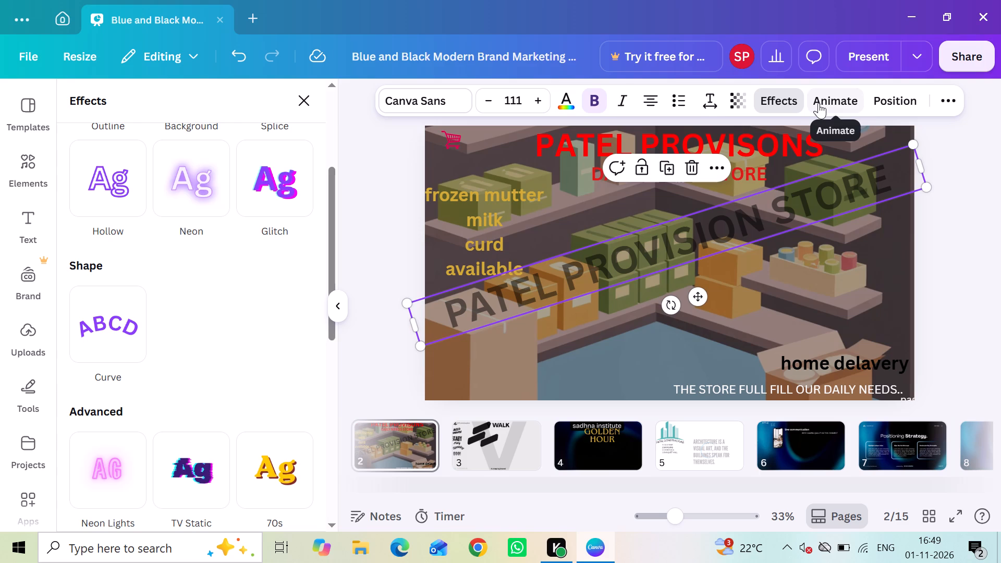
Set the transparency of the tilted "PATEL PROVISION STORE" heading to 17 so it works as a faint watermark.
left_click(740, 101)
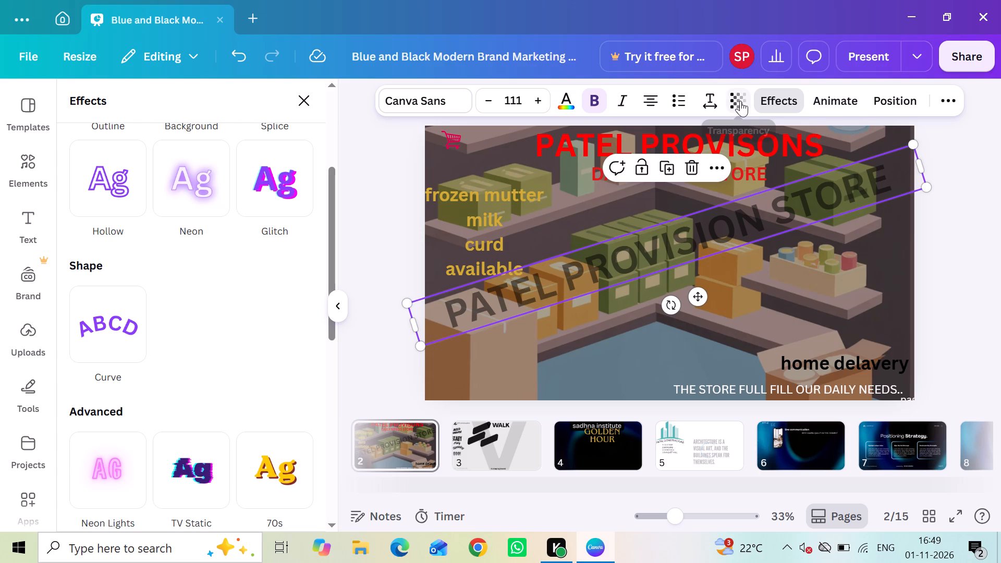
left_click(684, 164)
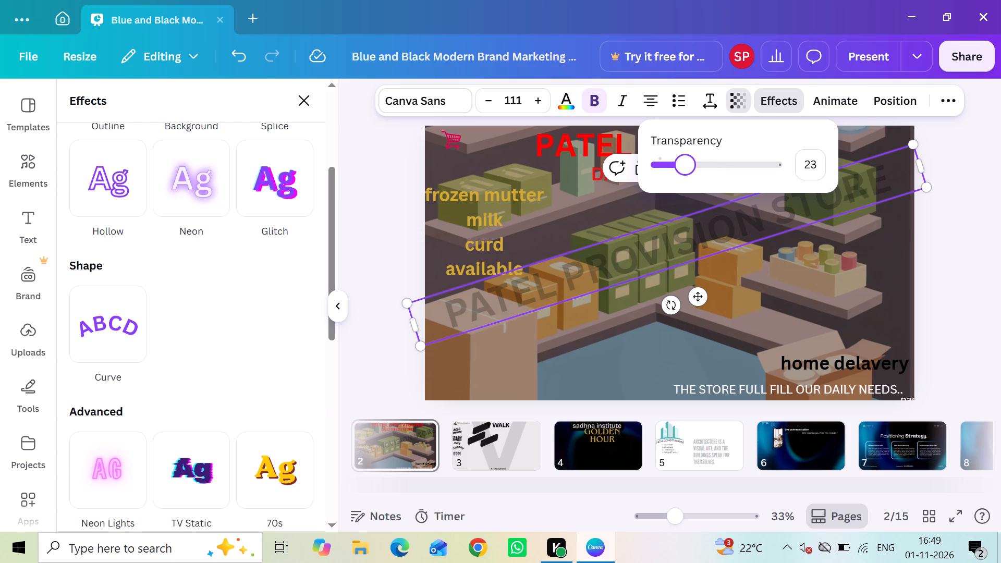
left_click(666, 165)
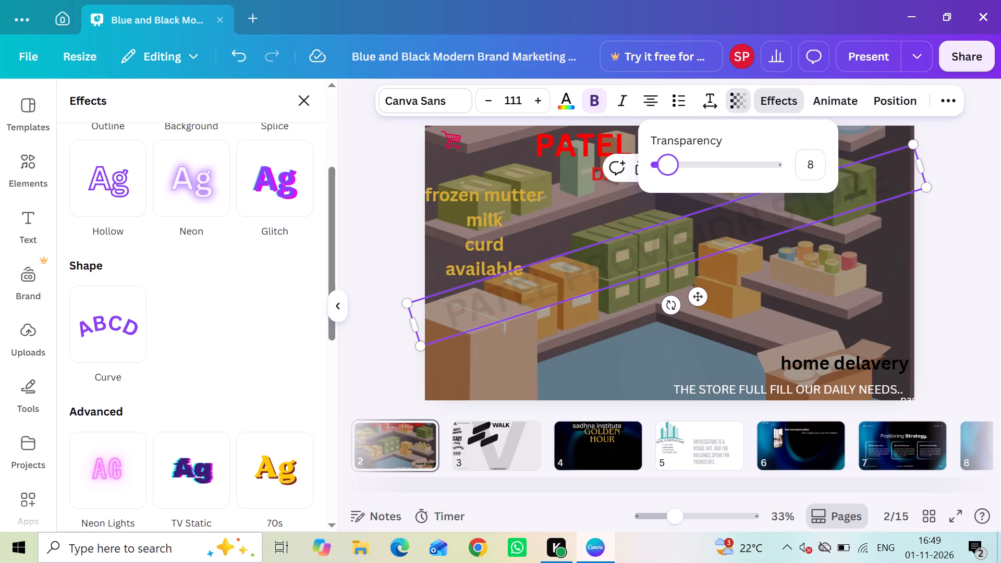
left_click(678, 165)
left_click(595, 196)
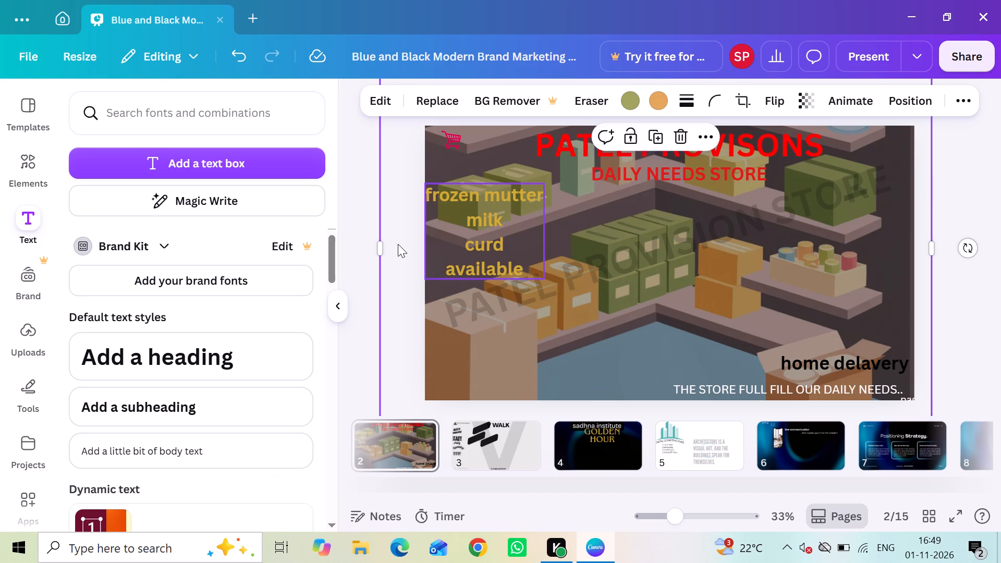
Reopen the graphic elements search for "provision store logo".
left_click(34, 174)
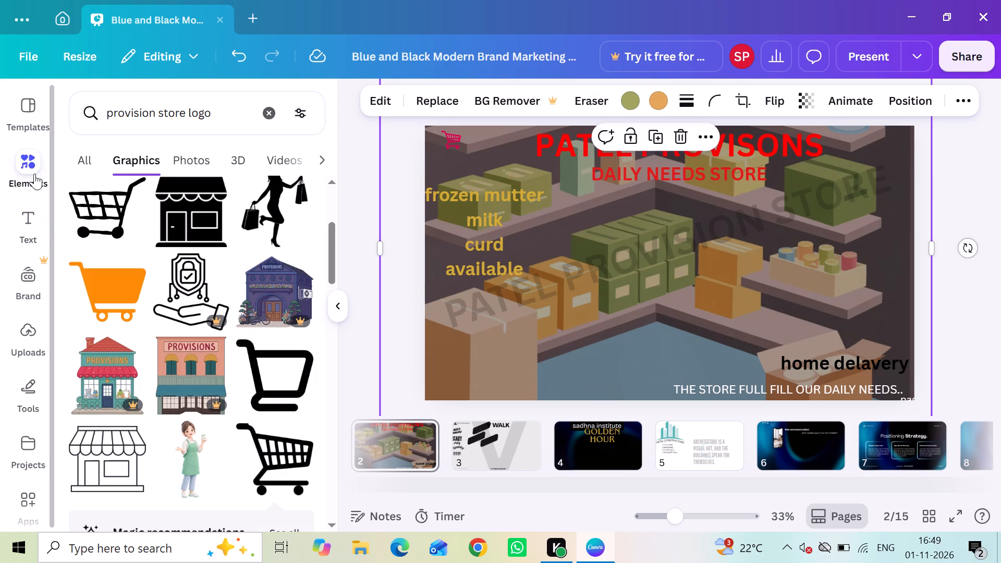
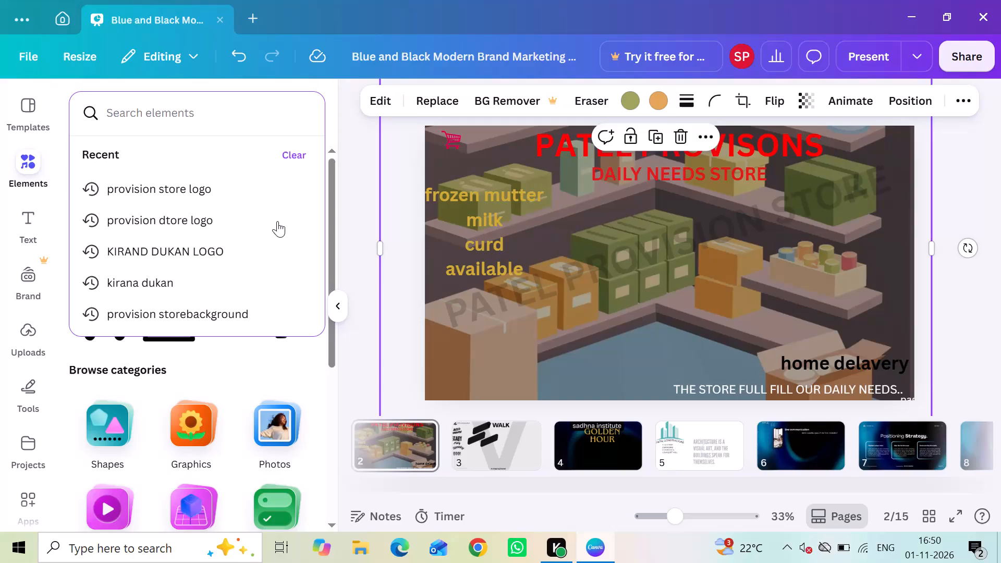
Clear the list of recent element searches.
left_click(296, 157)
scroll(296, 157, "down", 5)
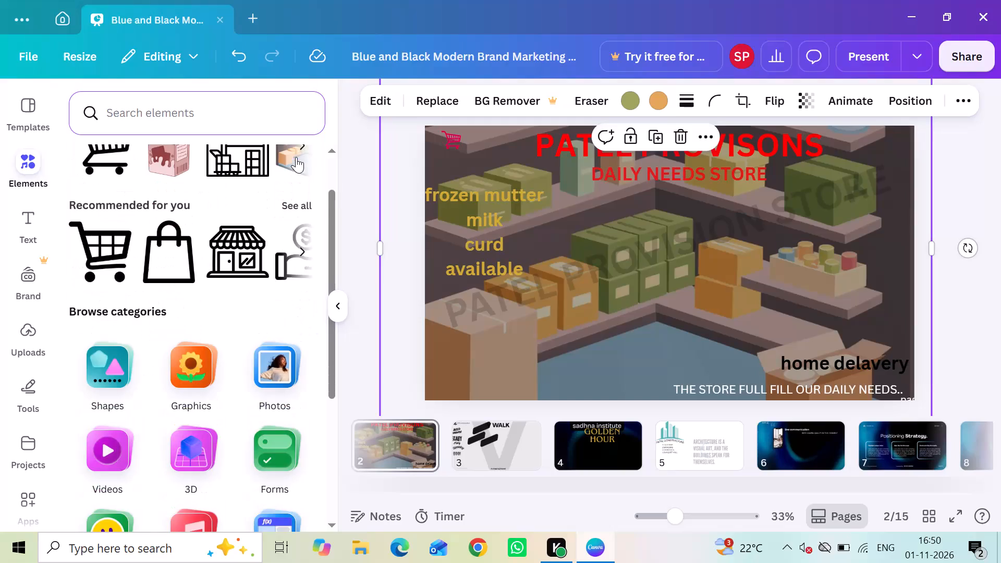
scroll(296, 157, "down", 6)
scroll(296, 157, "up", 9)
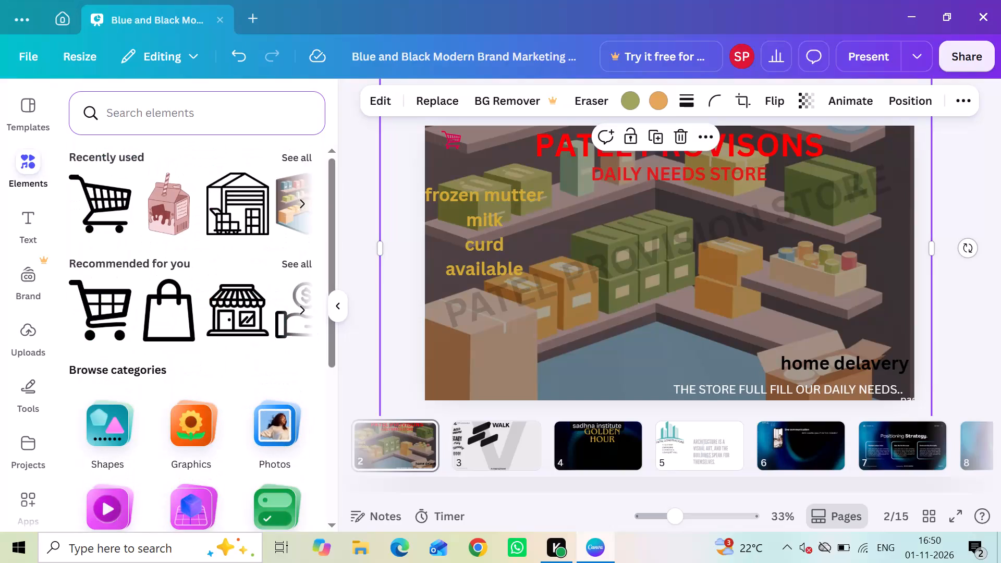
Search the elements for "location icon" and add the solid black location pin graphic to page 2.
left_click(227, 125)
type("lo")
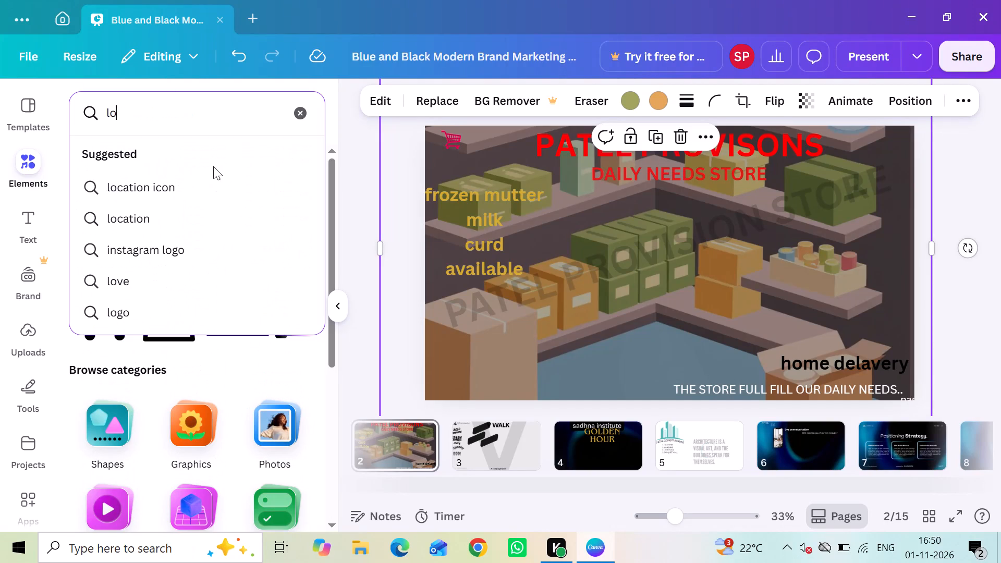
left_click(149, 198)
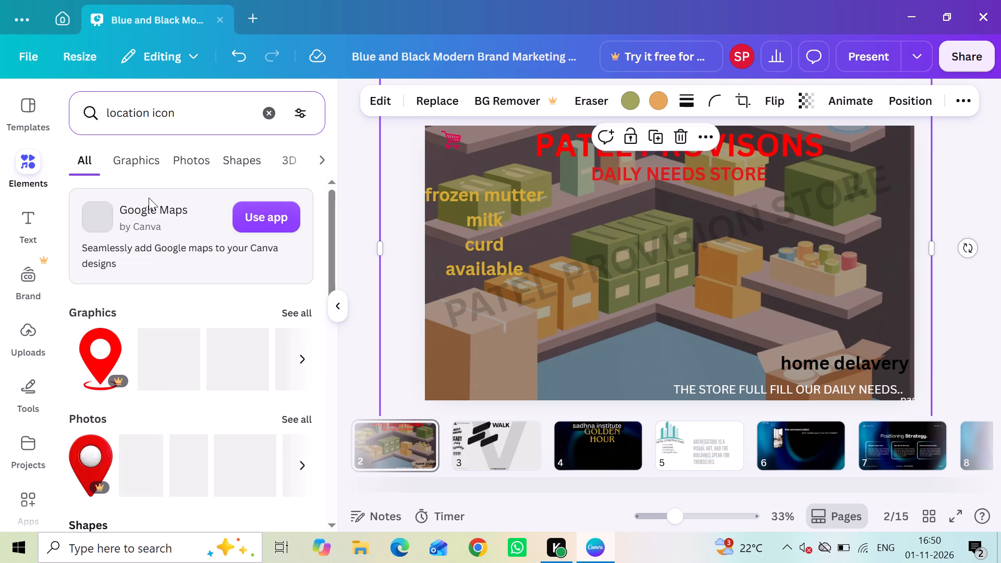
scroll(254, 364, "left", 1)
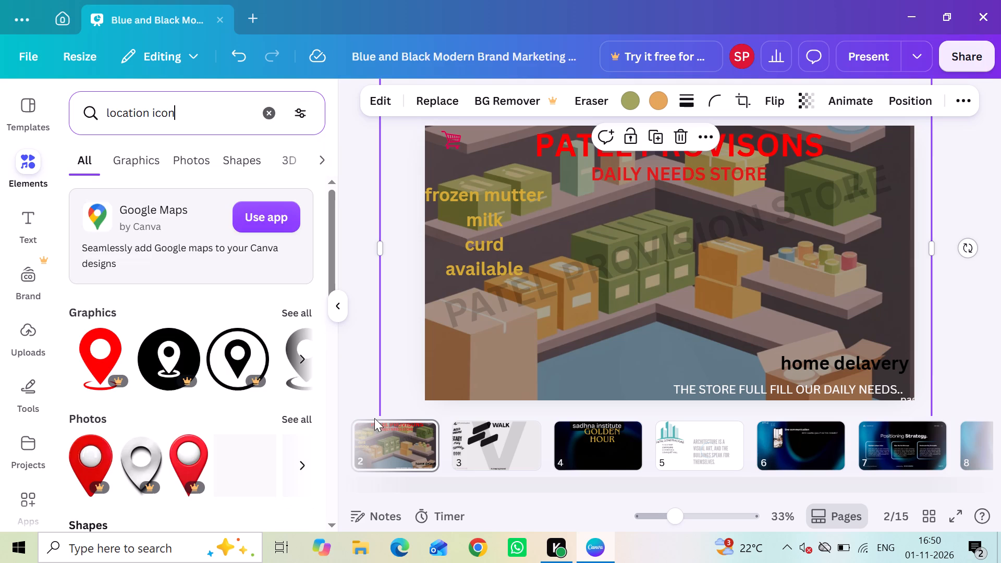
scroll(146, 372, "left", 3)
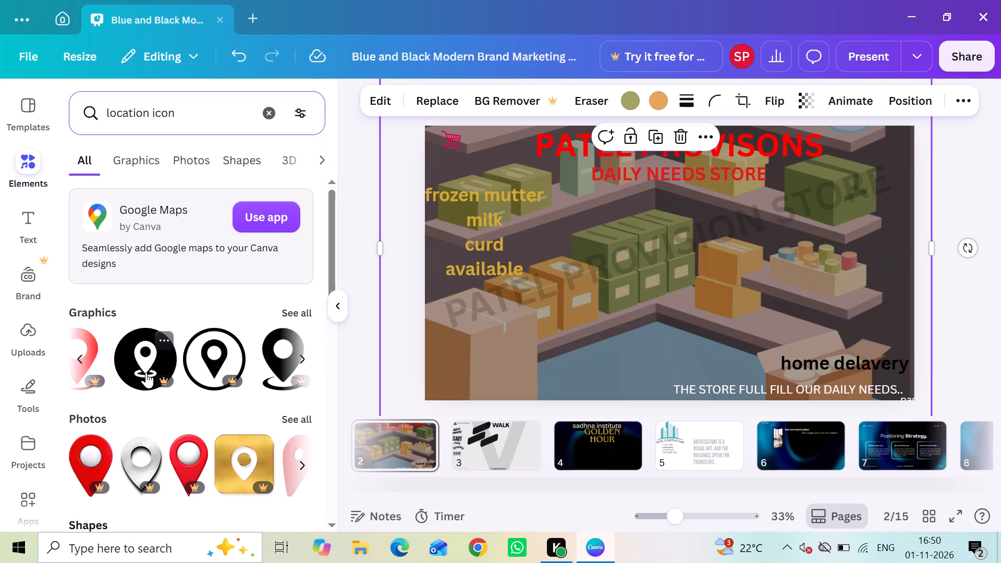
scroll(127, 396, "right", 1)
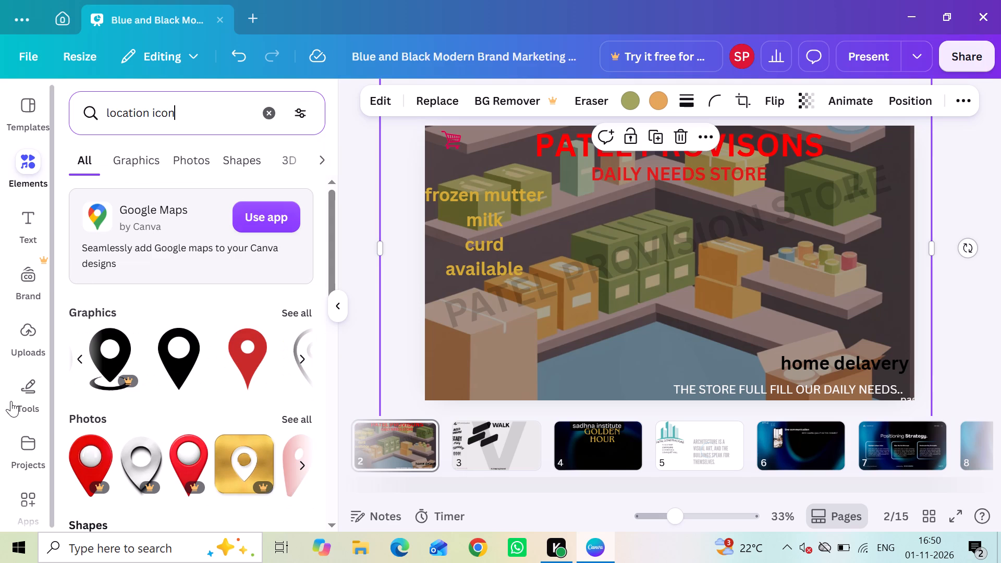
left_click(170, 370)
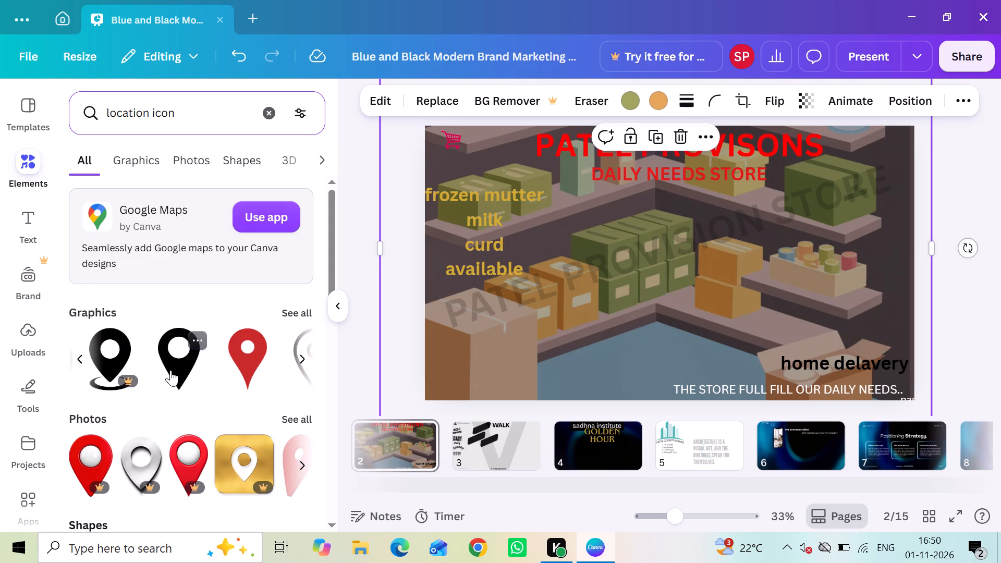
scroll(170, 370, "left", 3)
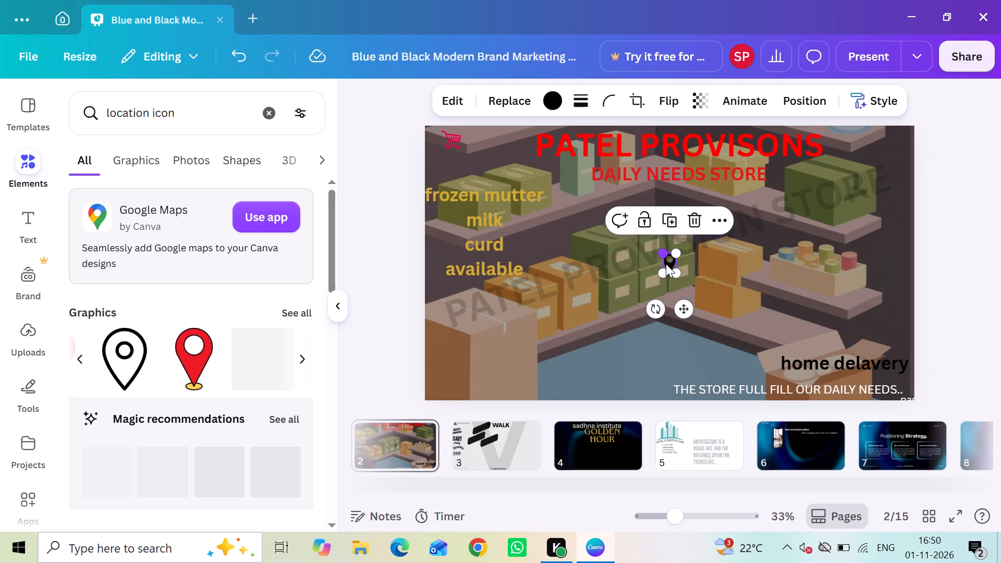
Move the black location pin into the bottom-left corner of the page, just inside the lower edge.
left_click_drag(666, 264, 525, 352)
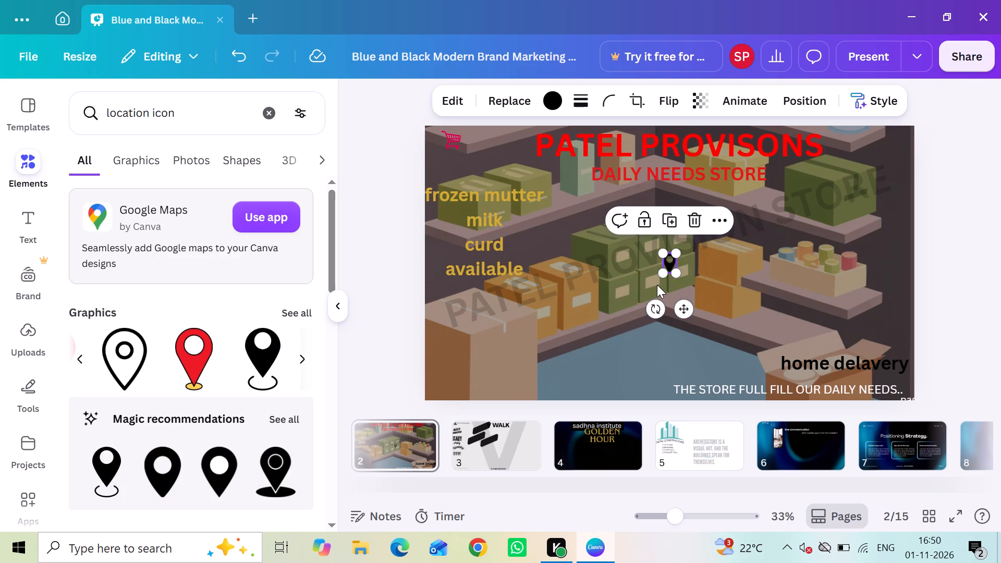
key("Left")
key("Left")
key("Left")
key("Left")
key("Left")
key("Left")
key("Left")
key("Left")
key("Left")
key("Left")
key("Left")
key("Left")
key("Left")
key("Left")
key("Left")
key("Left")
key("Left")
key("Left")
key("Left")
key("Left")
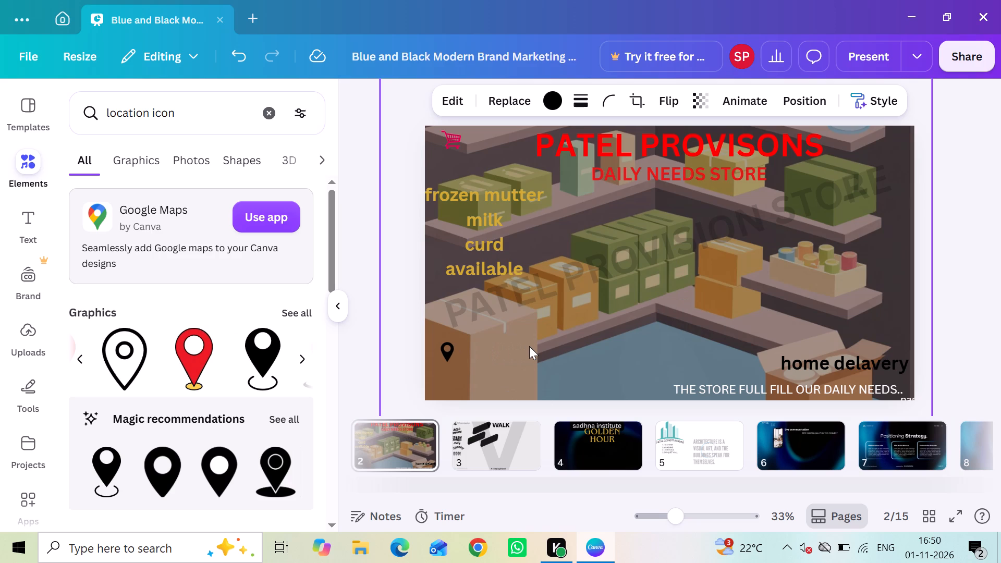
key("Down")
key("Down")
key("Down")
key("Down")
key("Down")
key("Down")
key("Down")
key("Down")
key("Down")
key("Down")
key("Down")
key("Down")
key("Down")
key("Down")
key("Down")
key("Down")
key("Down")
key("Down")
key("Down")
key("Down")
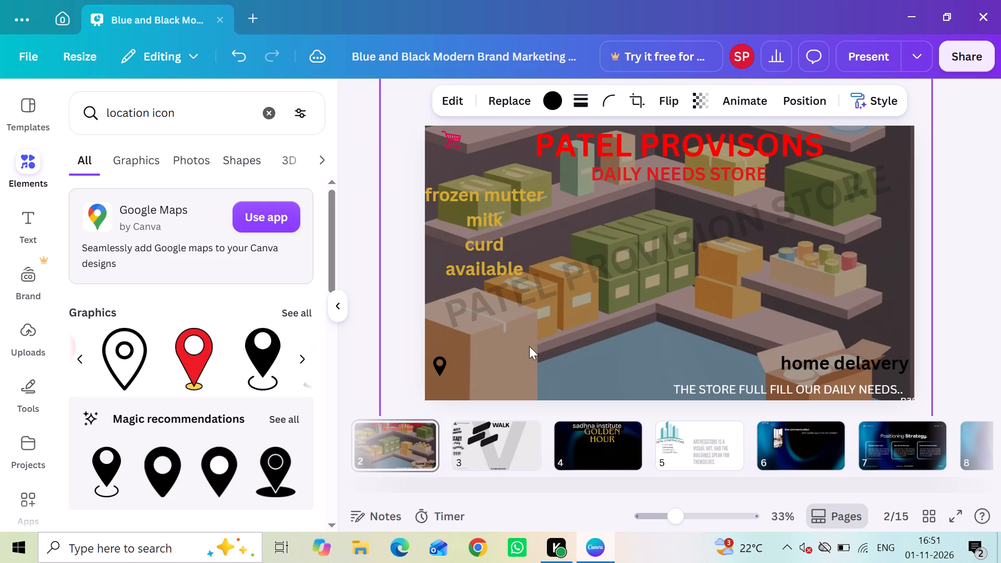
key("Up")
key("Up")
key("Up")
key("Up")
key("Up")
key("Up")
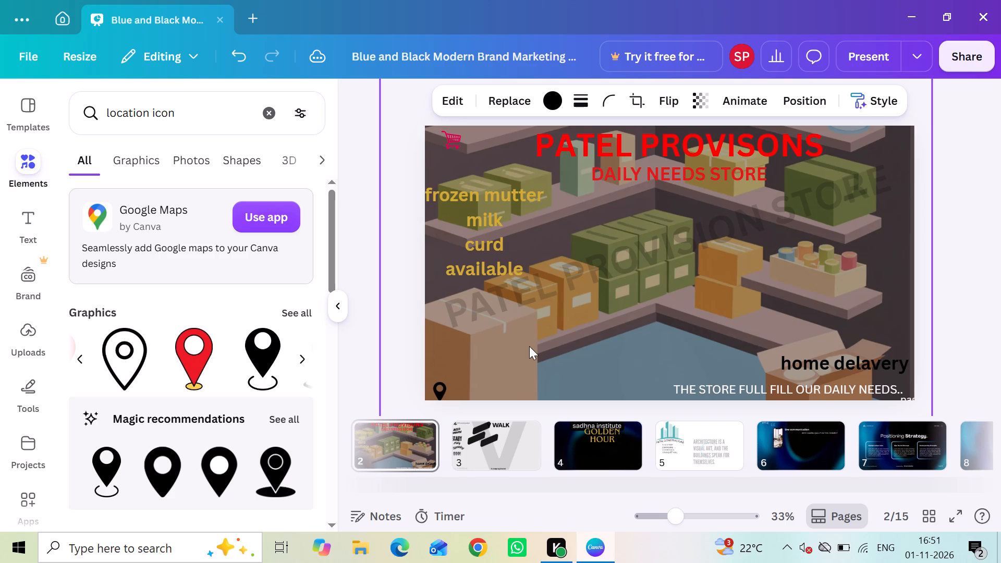
key("Up")
key("Up")
key("Up")
key("Up")
key("Up")
key("Up")
key("Up")
key("Up")
key("Up")
key("Up")
key("Up")
key("Up")
key("Up")
key("Up")
key("Up")
Add a body text line containing the store's address, with its area, postcode and city.
left_click(34, 232)
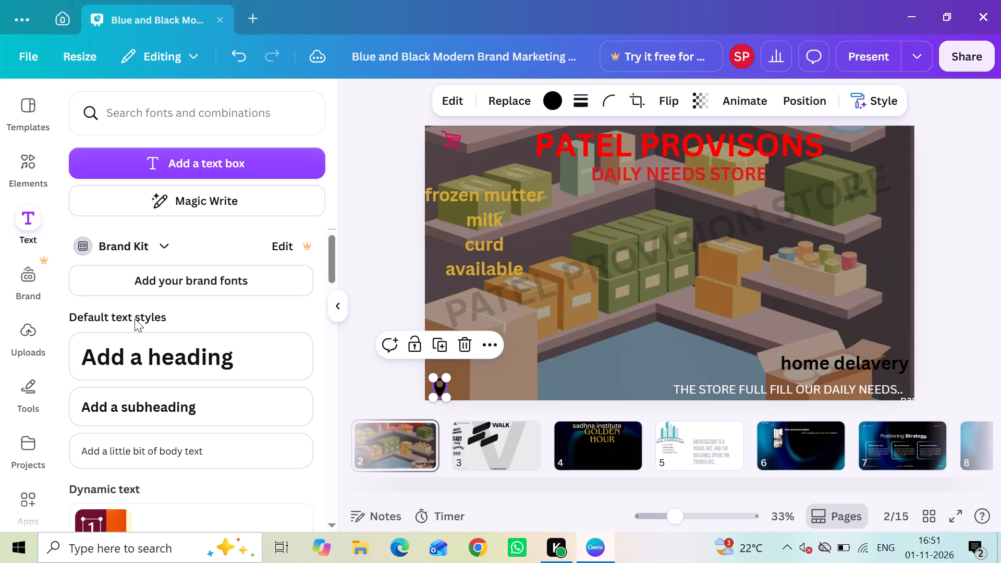
left_click(132, 450)
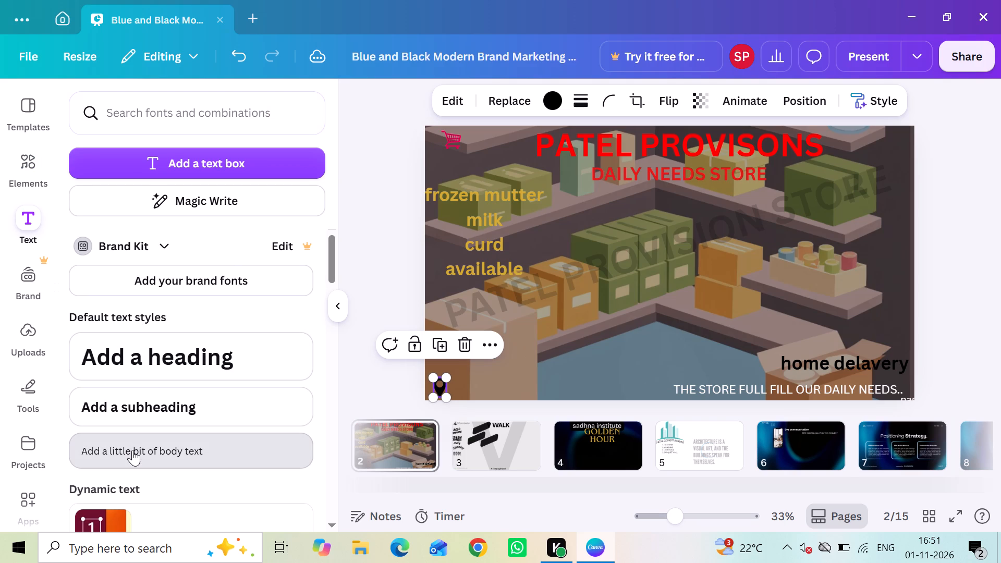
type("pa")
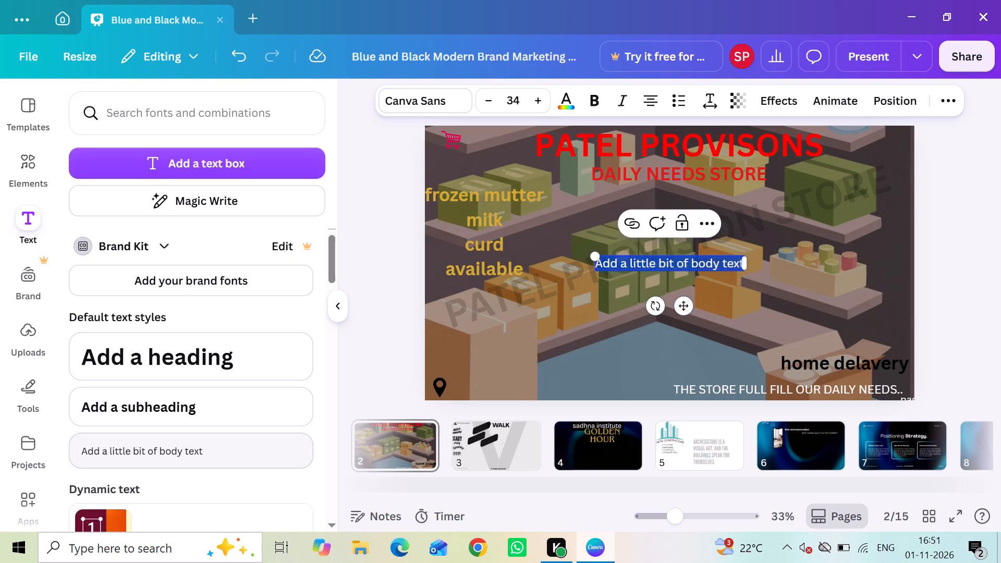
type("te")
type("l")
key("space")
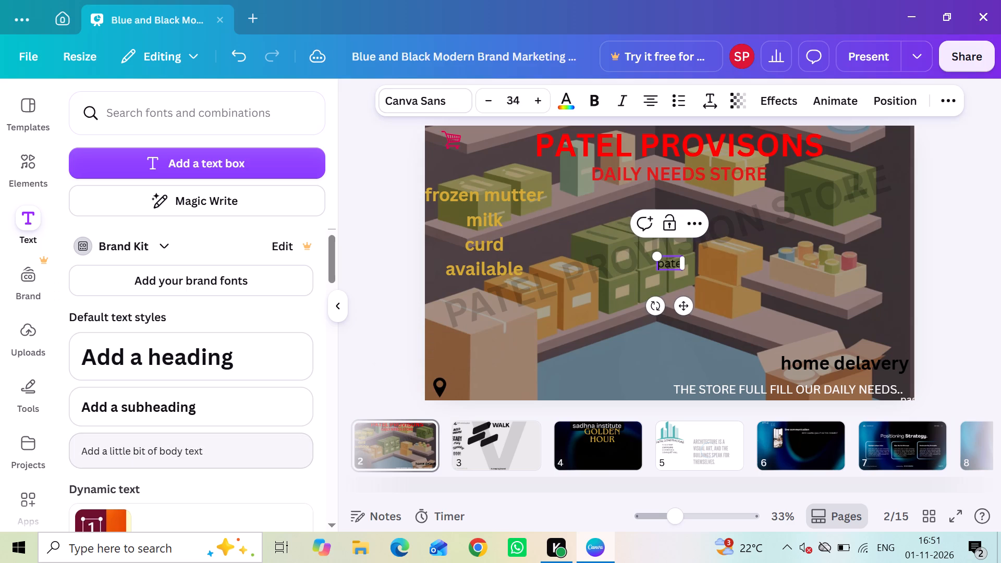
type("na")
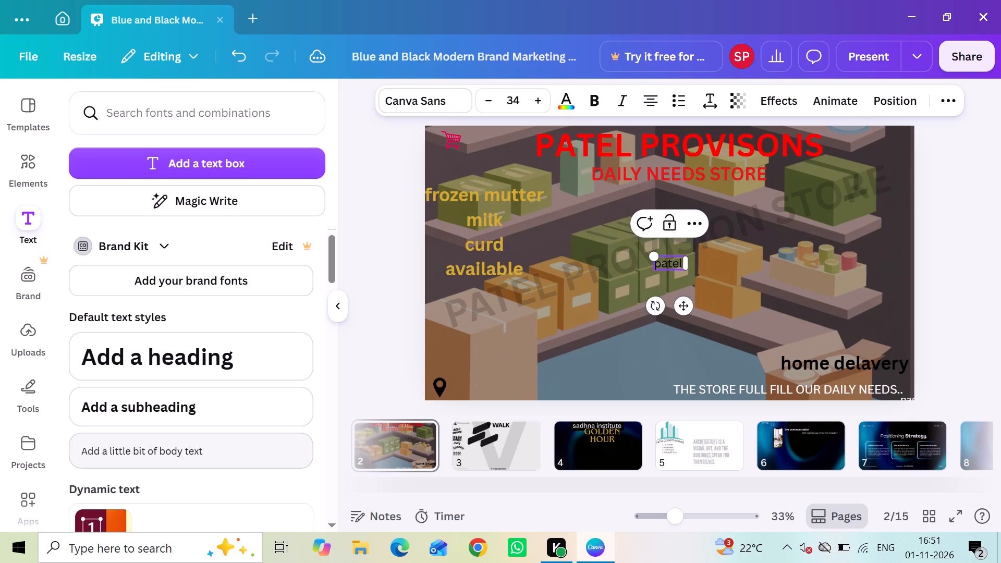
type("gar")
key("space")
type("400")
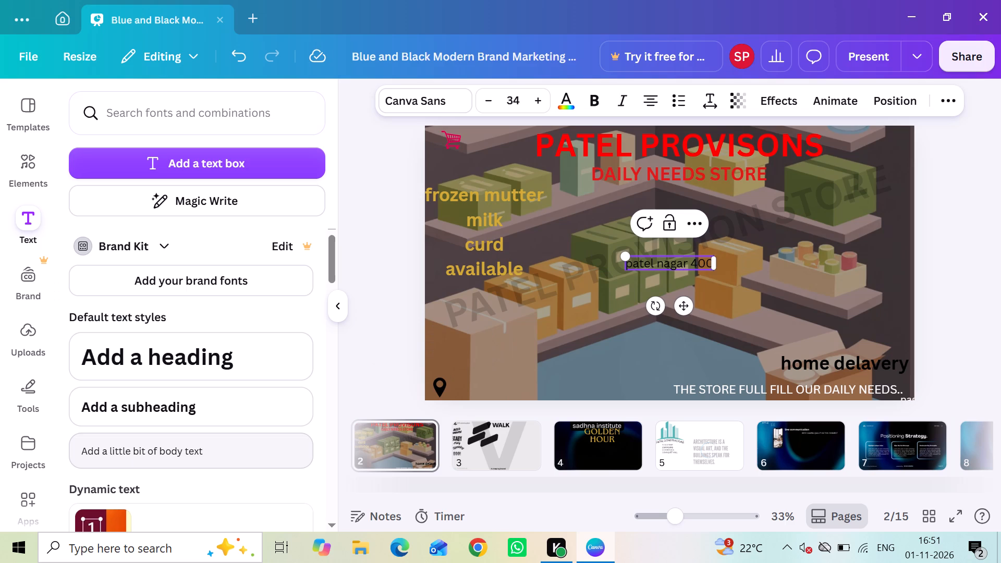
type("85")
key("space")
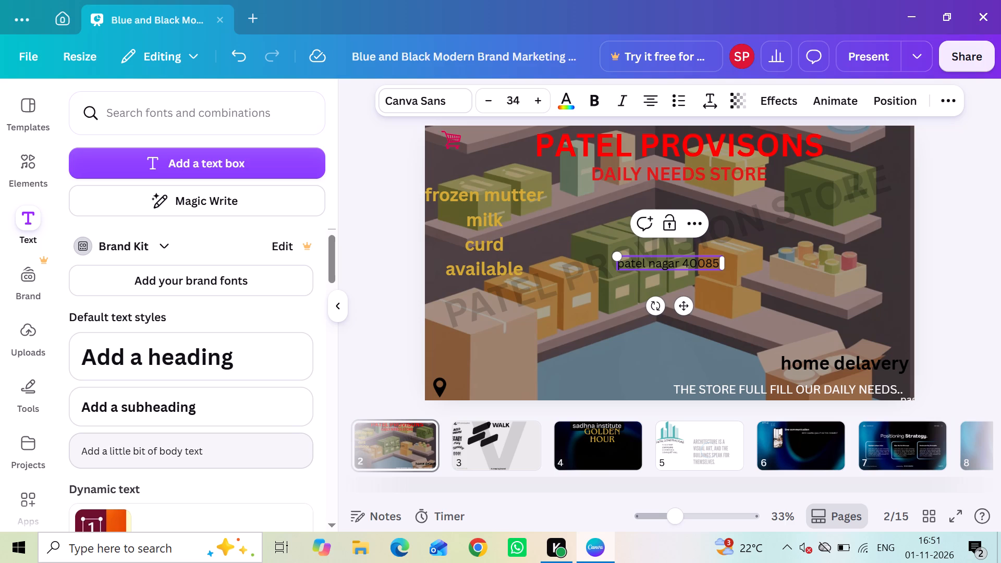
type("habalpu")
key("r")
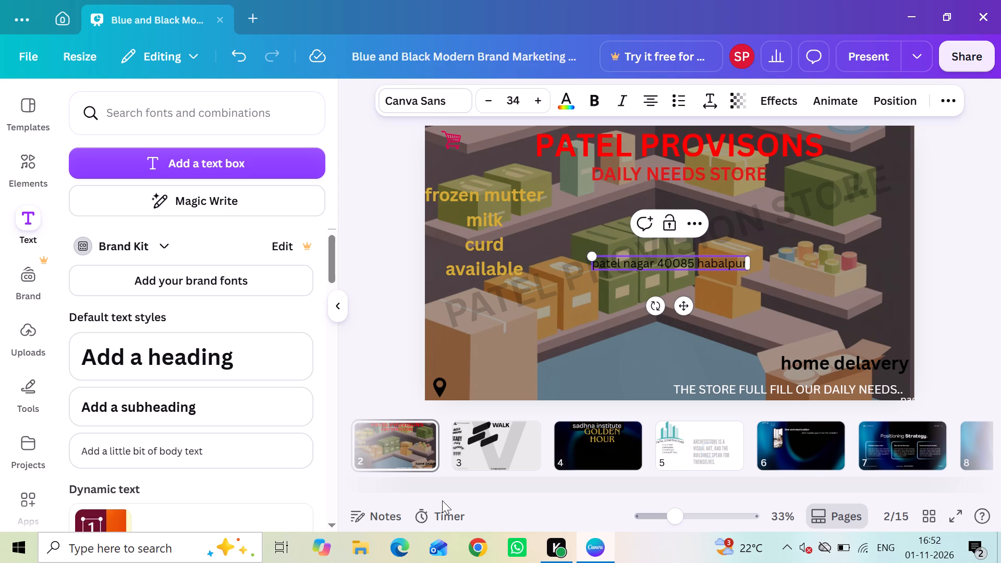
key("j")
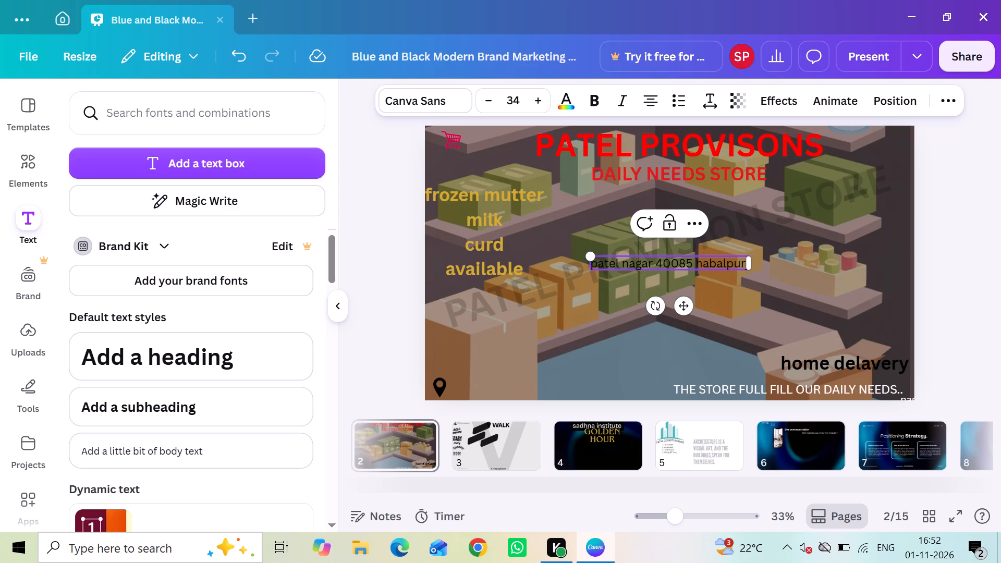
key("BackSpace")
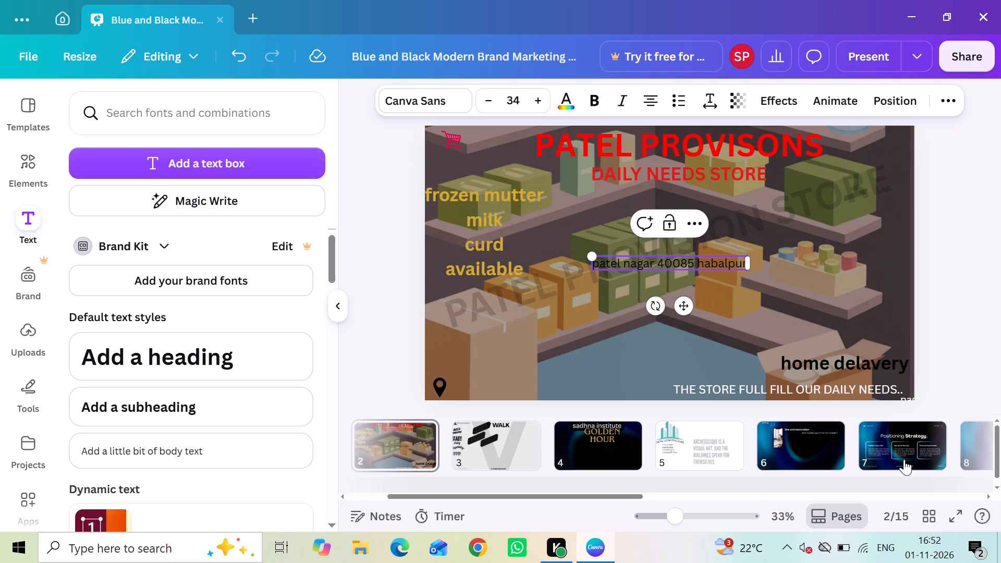
Move the address line down to the page's bottom-left corner, beside the black location pin.
left_click_drag(714, 262, 625, 308)
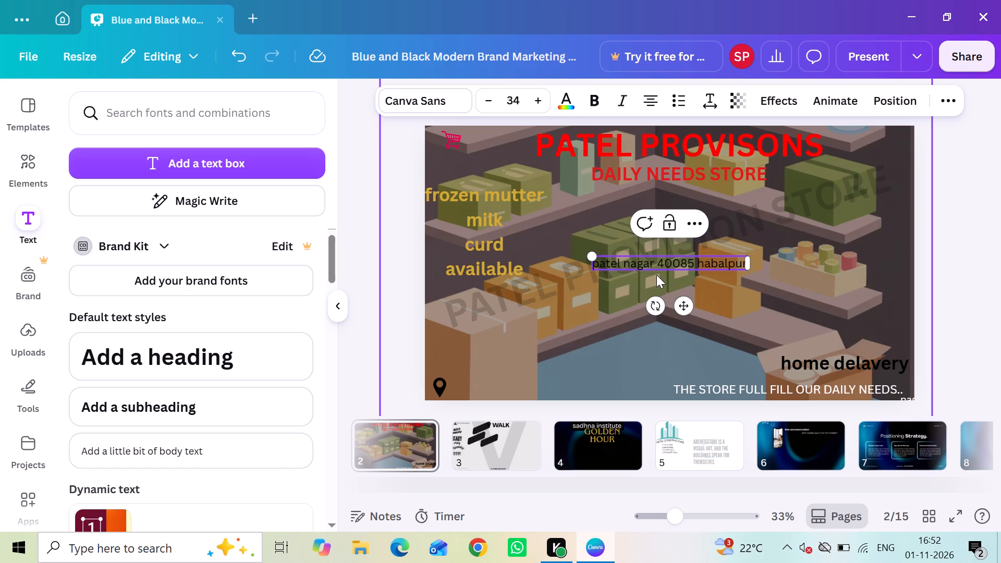
left_click_drag(677, 254, 576, 337)
left_click_drag(576, 337, 514, 370)
left_click(514, 370)
key("space")
left_click_drag(643, 267, 629, 247)
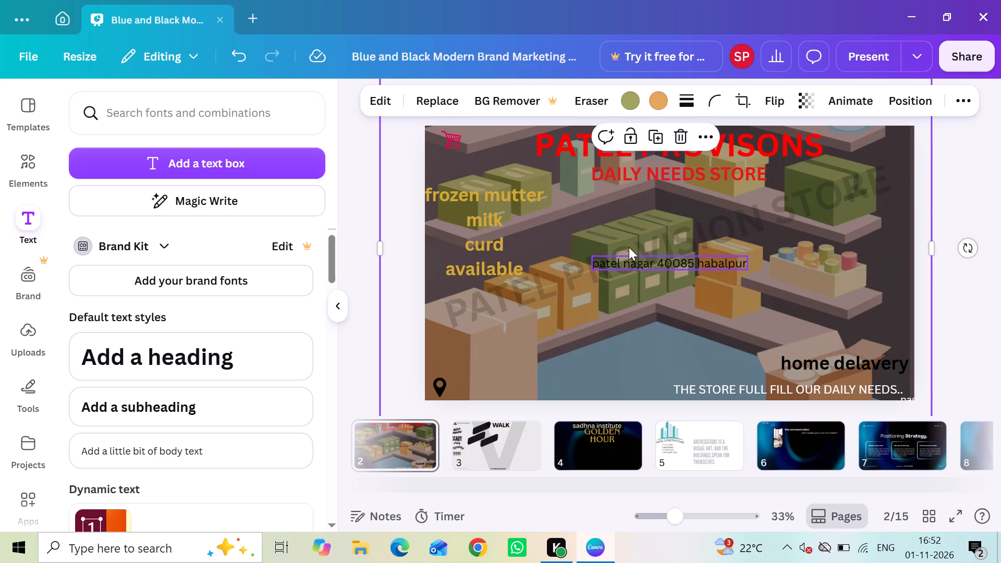
left_click_drag(629, 247, 497, 395)
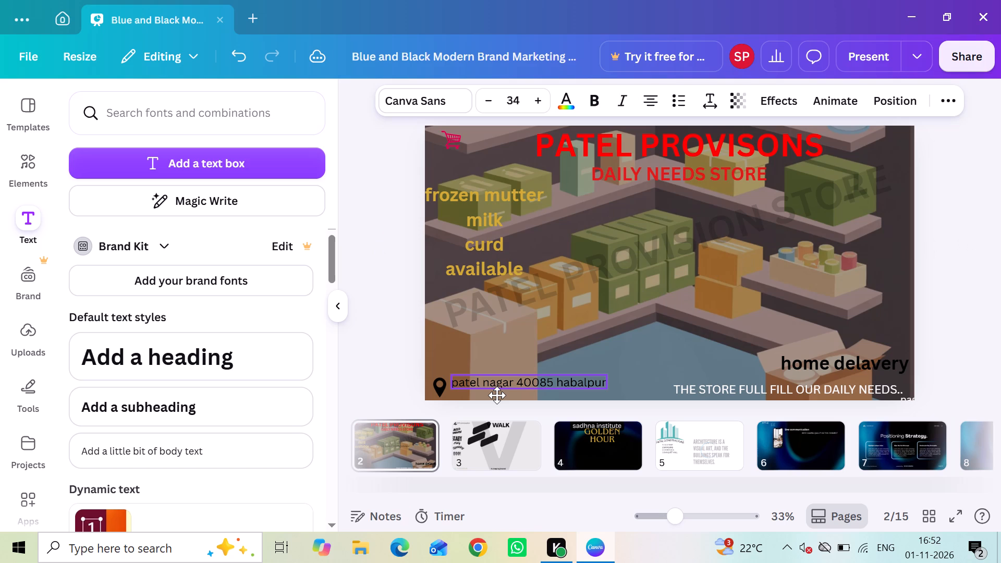
left_click_drag(497, 395, 492, 401)
key("Down")
key("Down")
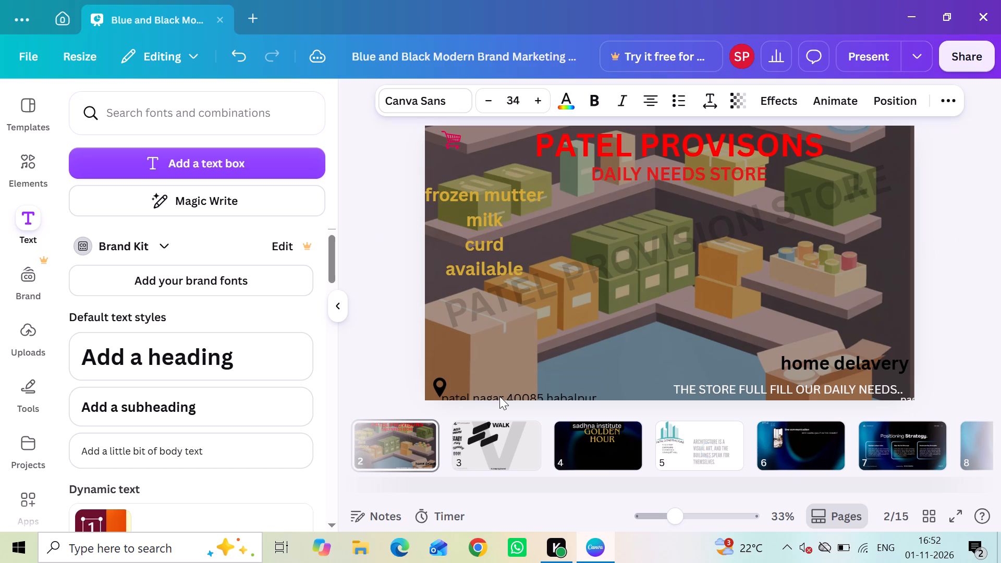
Nudge the address line up inside the page's lower edge and right until it clears the location pin.
key("Up")
key("Up")
key("Up")
key("Up")
key("Up")
key("Up")
key("Up")
key("Up")
key("Up")
key("Up")
key("Up")
key("Up")
key("Up")
key("Up")
key("Up")
key("Up")
key("Up")
key("Up")
key("Up")
key("Up")
key("Up")
key("Up")
key("Up")
key("Up")
key("Up")
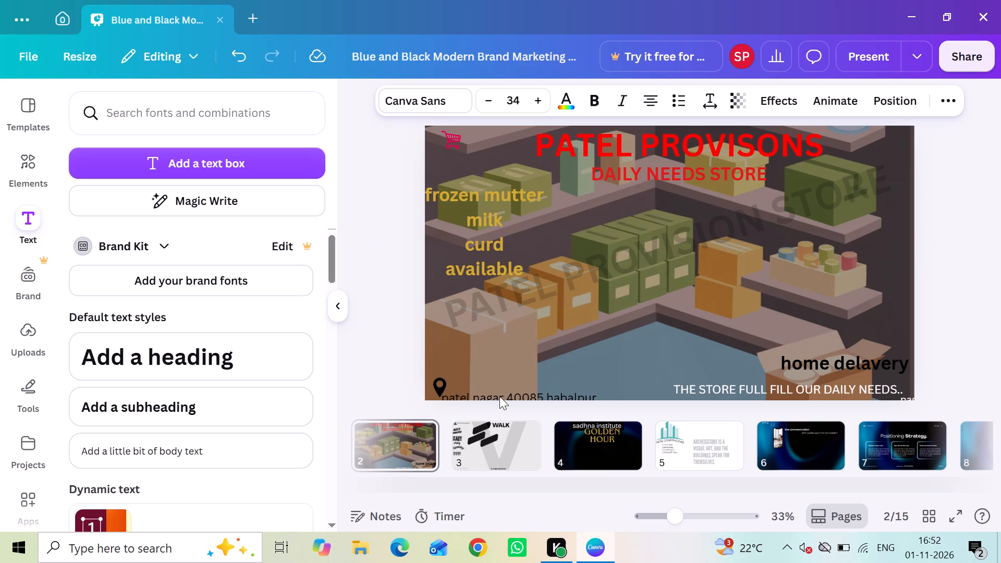
key("Right")
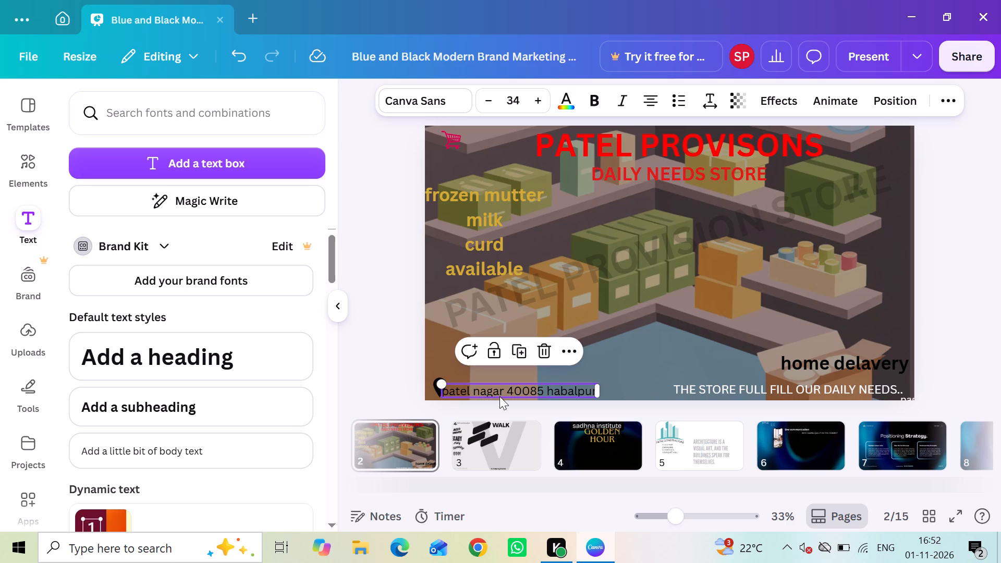
key("Right")
key("Right")
key("Right")
key("Right")
key("Right")
key("Right")
key("Right")
key("Right")
key("Right")
key("Right")
key("Right")
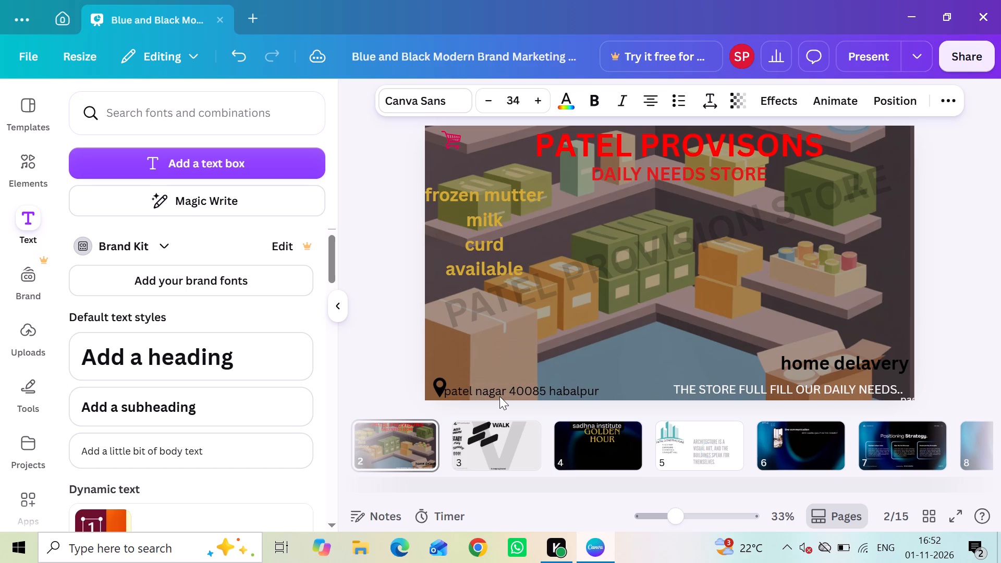
key("Right")
key("Right")
key("Right")
key("Right")
key("Right")
key("Right")
key("Right")
key("Right")
key("Right")
key("Right")
key("Right")
key("Right")
key("Right")
key("Right")
key("Right")
key("Right")
key("Right")
key("Right")
key("Right")
key("Right")
key("Right")
key("Right")
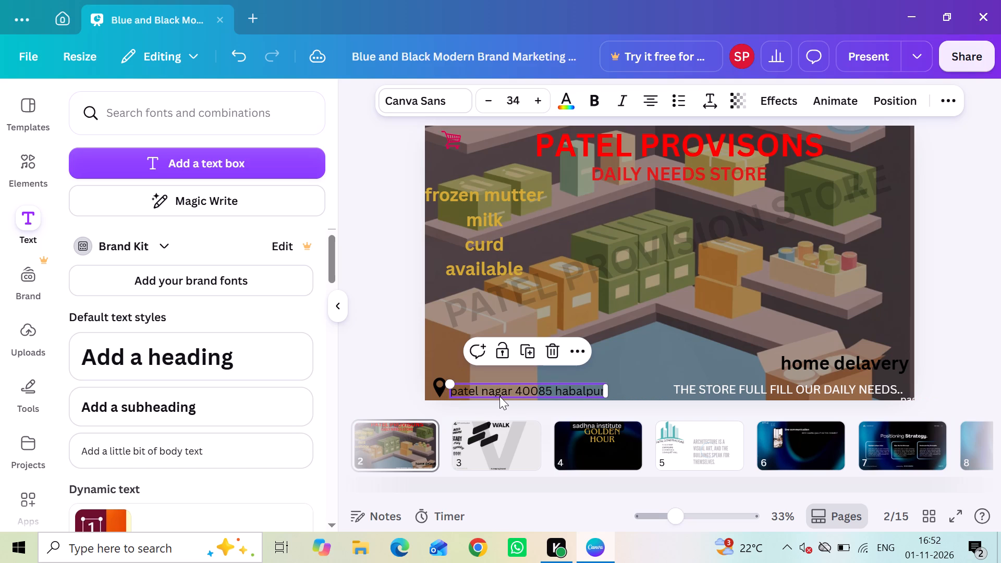
Nudge the address line slightly higher so that it lines up with the middle of the location pin.
key("Up")
key("Up")
key("Up")
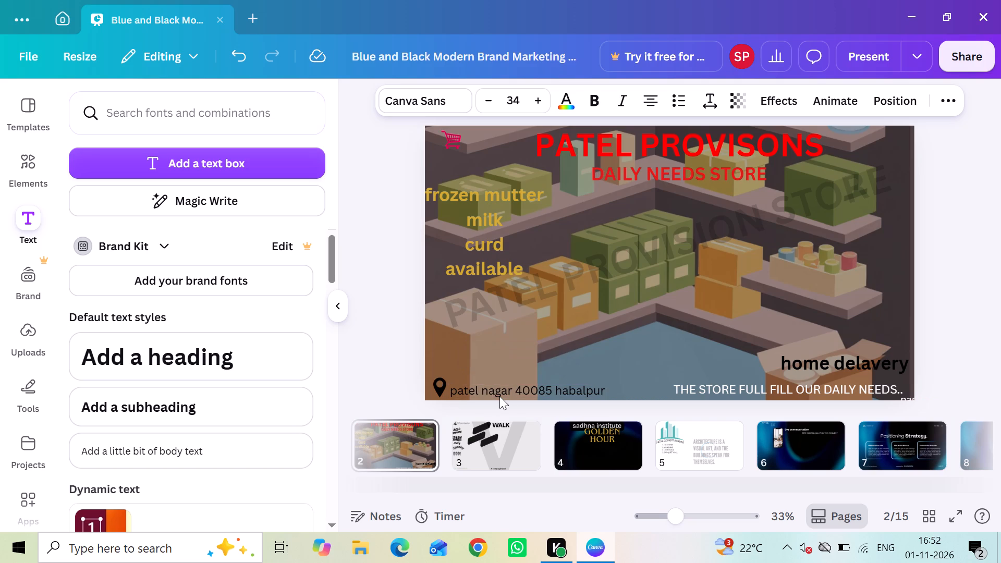
key("Up")
key("Up")
key("Up")
key("Up")
key("Up")
key("Up")
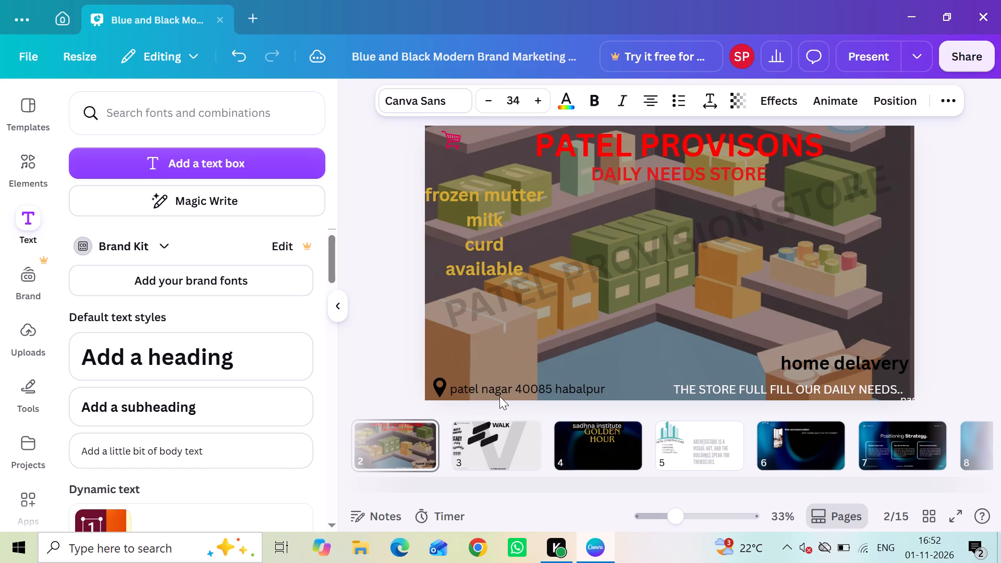
key("Up")
key("Up")
key("Up")
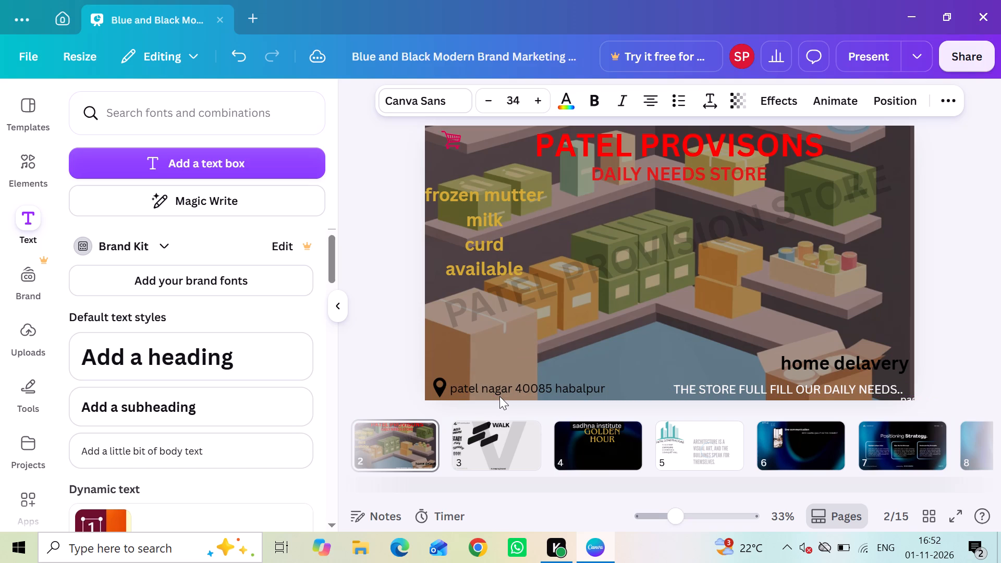
key("Up")
key("Up")
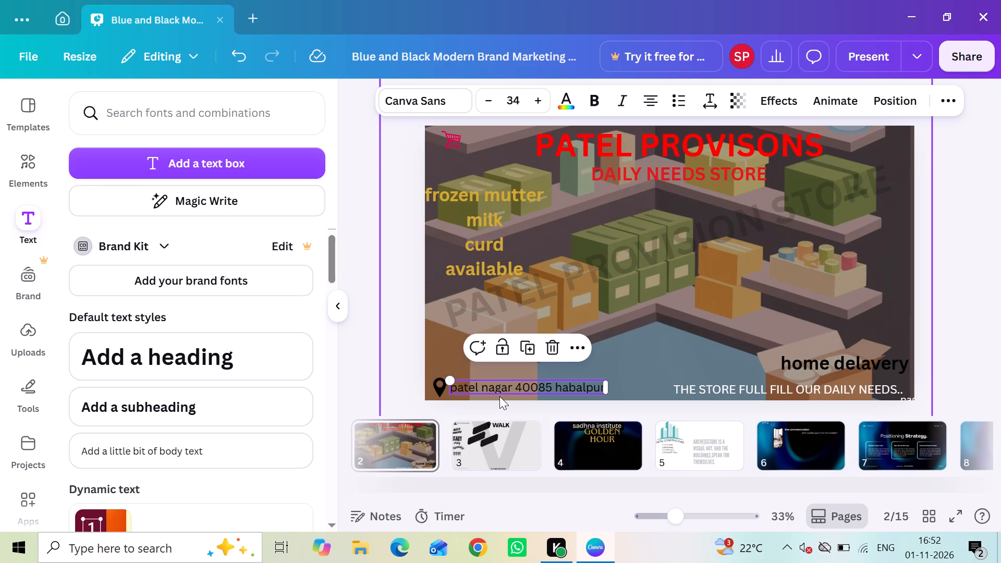
key("Left")
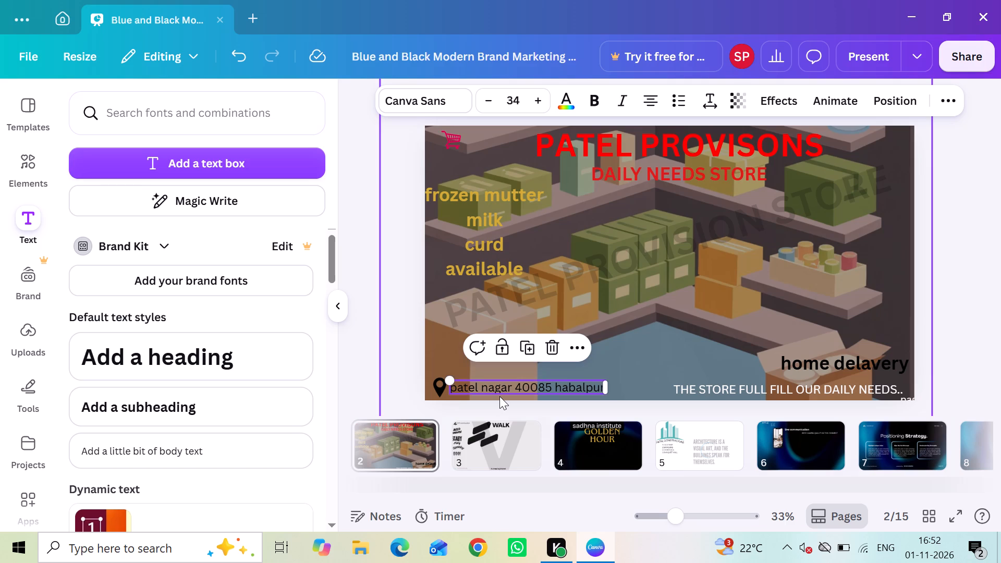
key("Up")
left_click(547, 333)
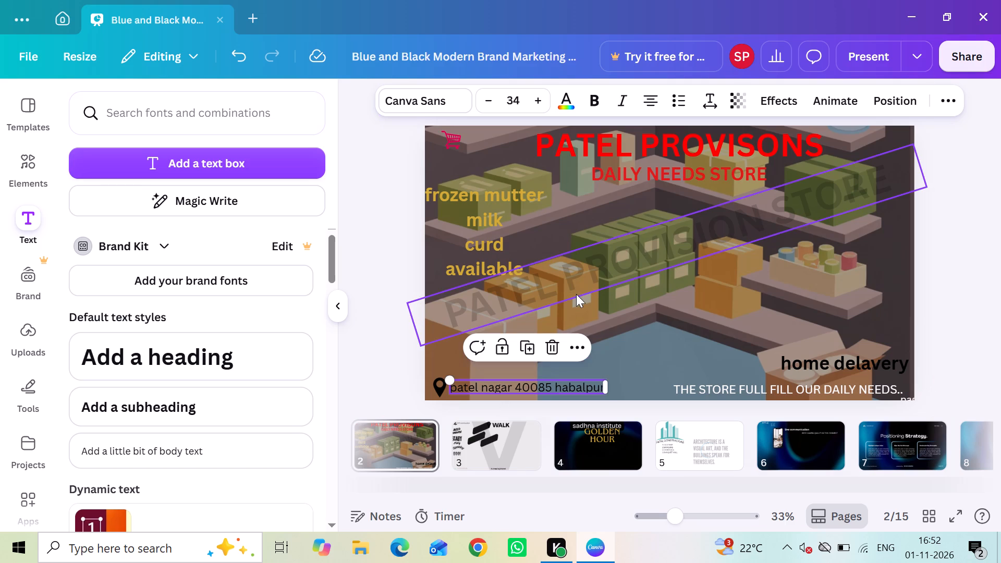
left_click(626, 304)
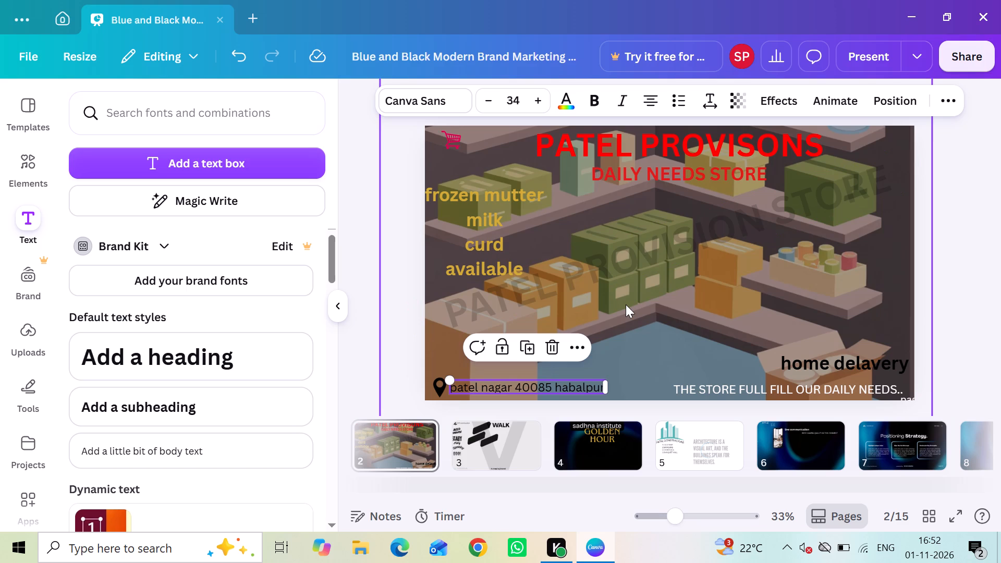
Search the elements for "shopkeeper" and add the graphic of the standing man in a green top to page 2.
scroll(186, 227, "up", 1)
left_click(29, 172)
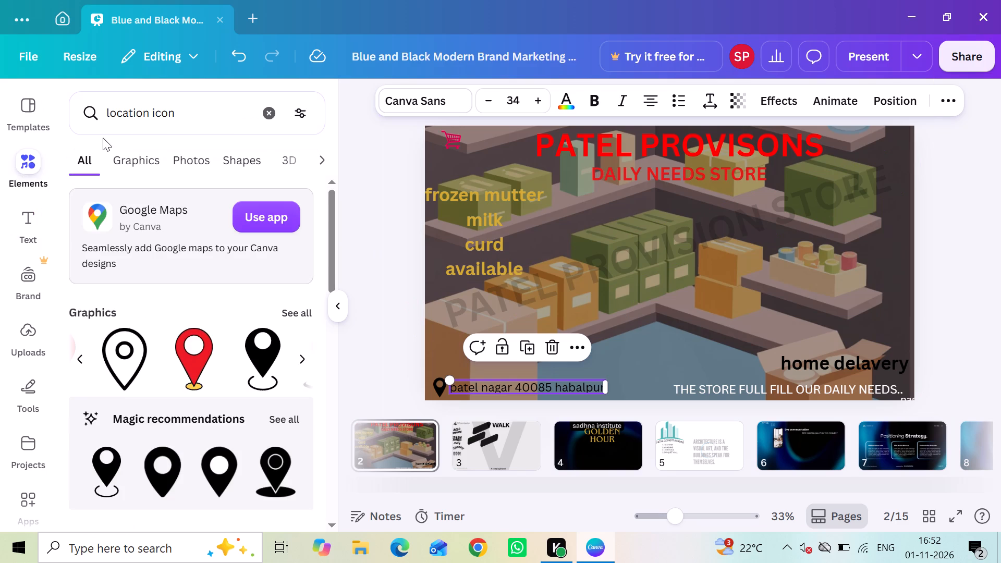
left_click(276, 124)
type("sg")
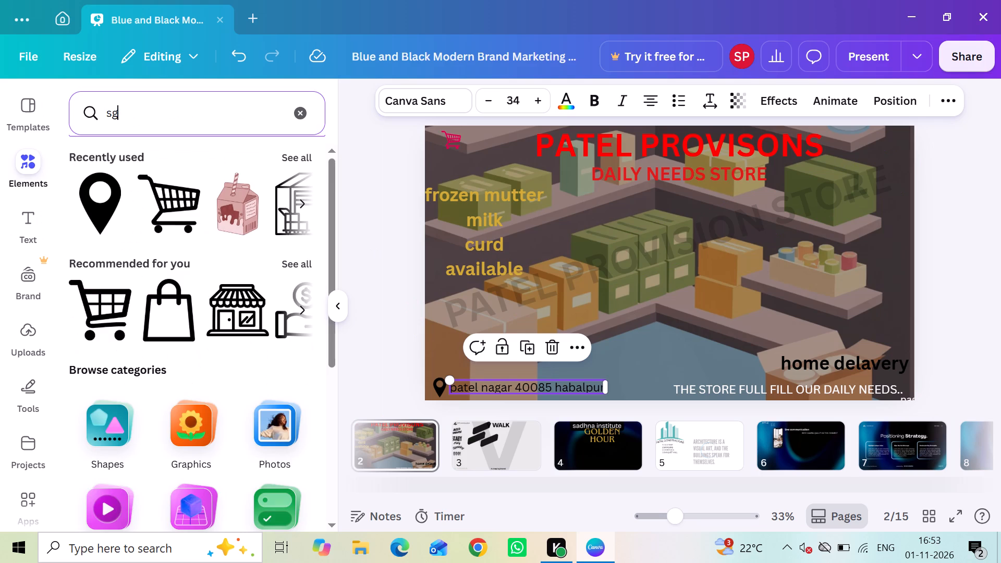
key("BackSpace")
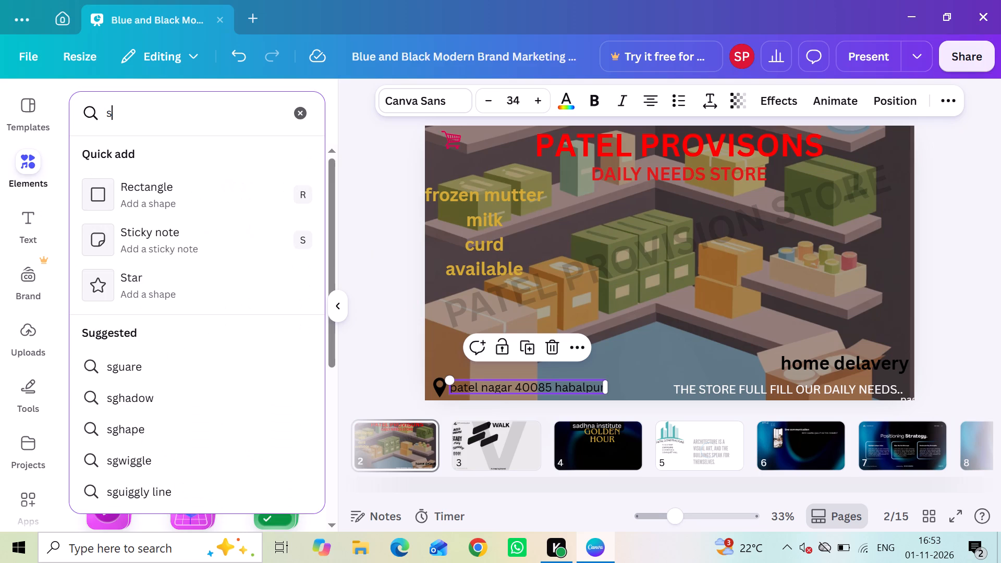
type("ho")
key("p")
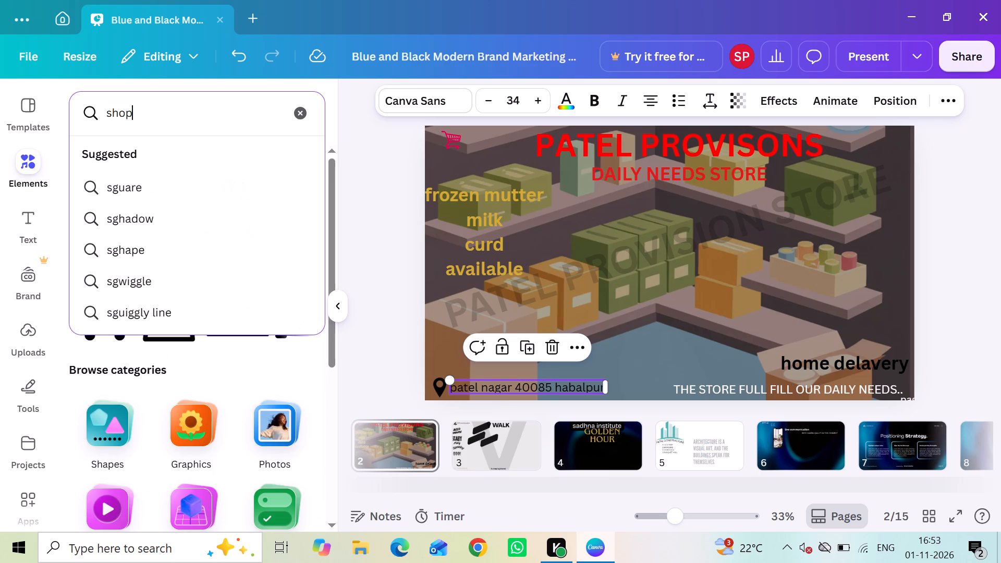
key("k")
key("e")
key("p")
key("p")
key("p")
key("p")
key("p")
key("p")
key("p")
key("p")
key("p")
key("p")
key("BackSpace")
key("BackSpace")
key("BackSpace")
key("BackSpace")
key("BackSpace")
key("BackSpace")
key("BackSpace")
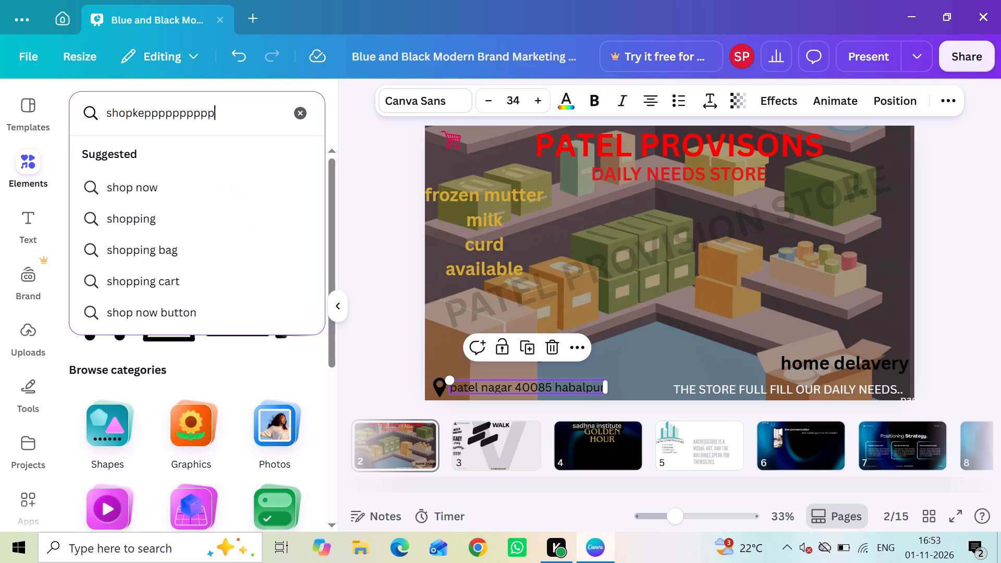
key("BackSpace")
key("BackSpace")
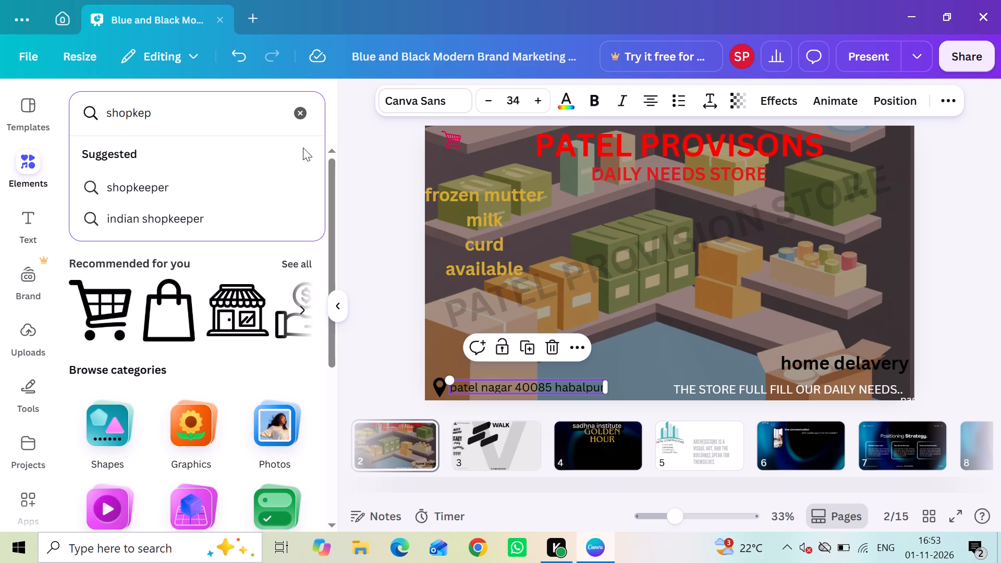
left_click(186, 189)
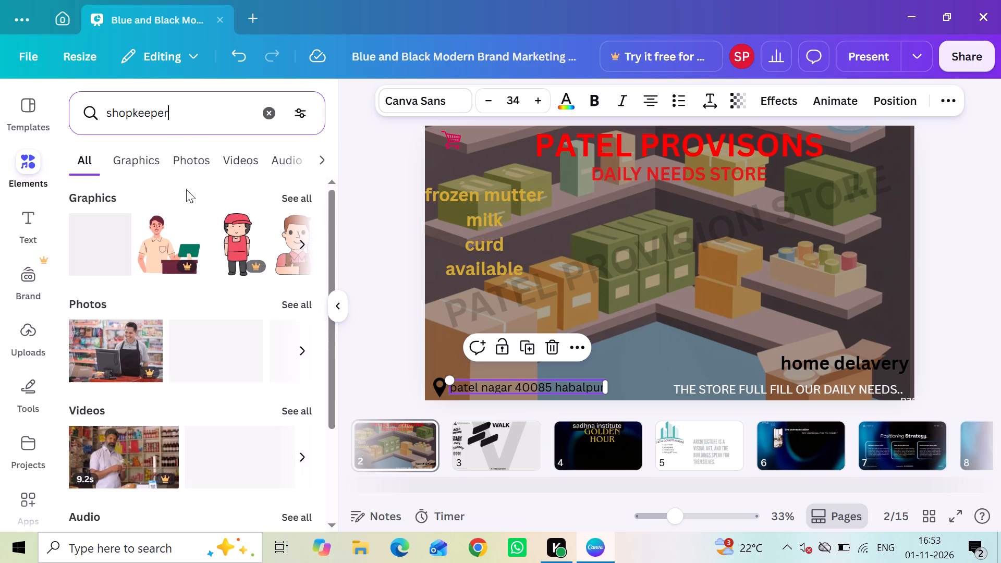
scroll(218, 265, "left", 1)
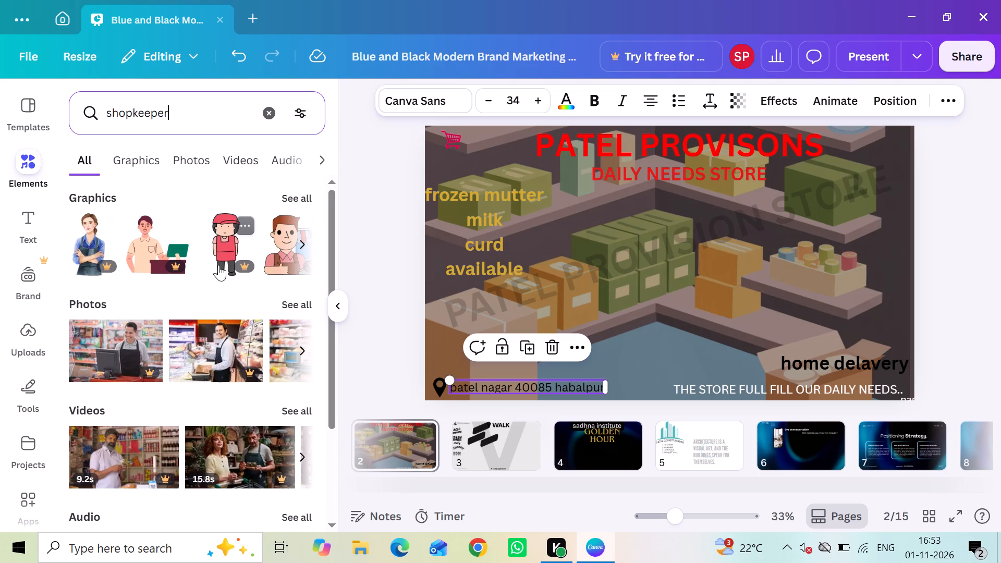
scroll(218, 265, "left", 5)
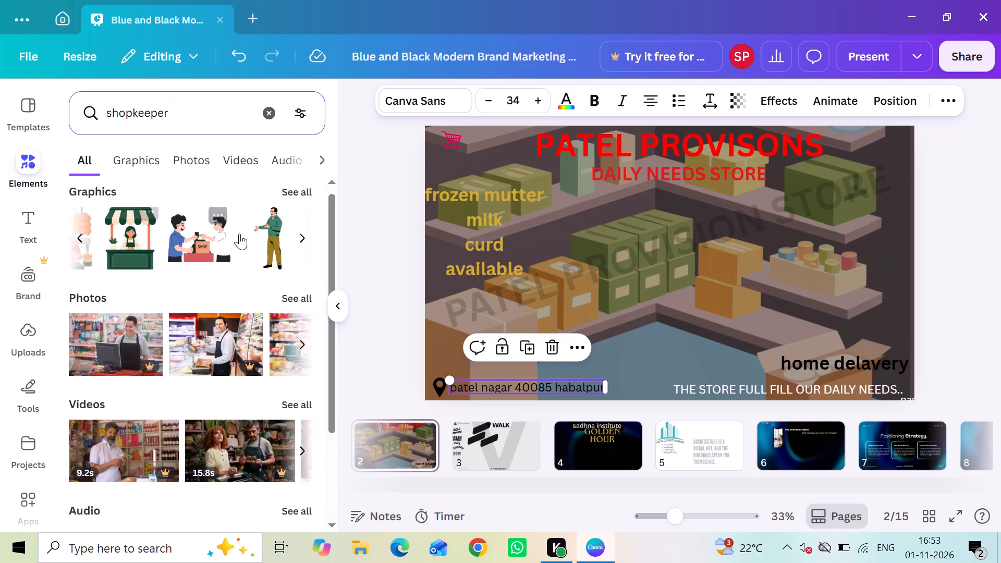
scroll(239, 234, "left", 1)
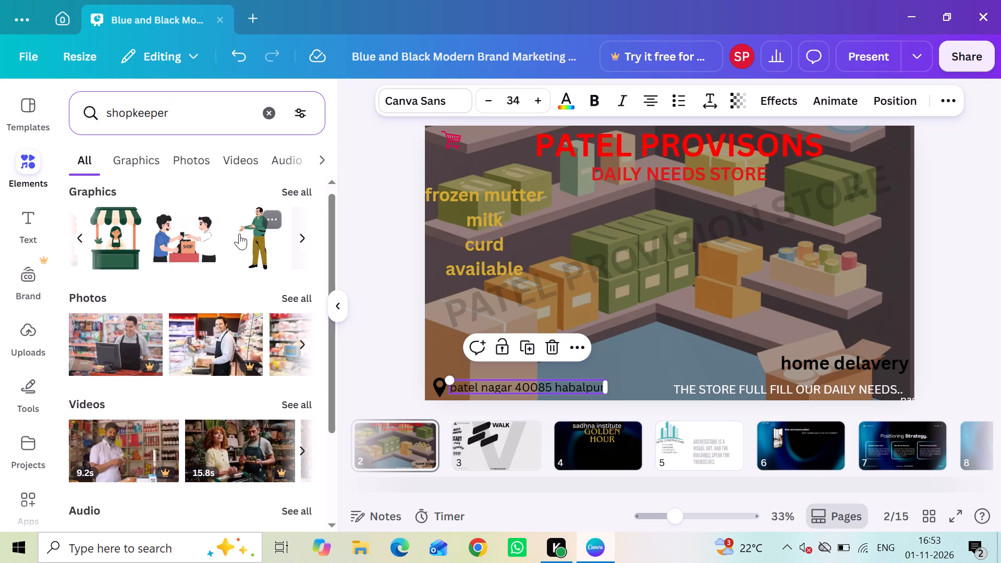
left_click(187, 234)
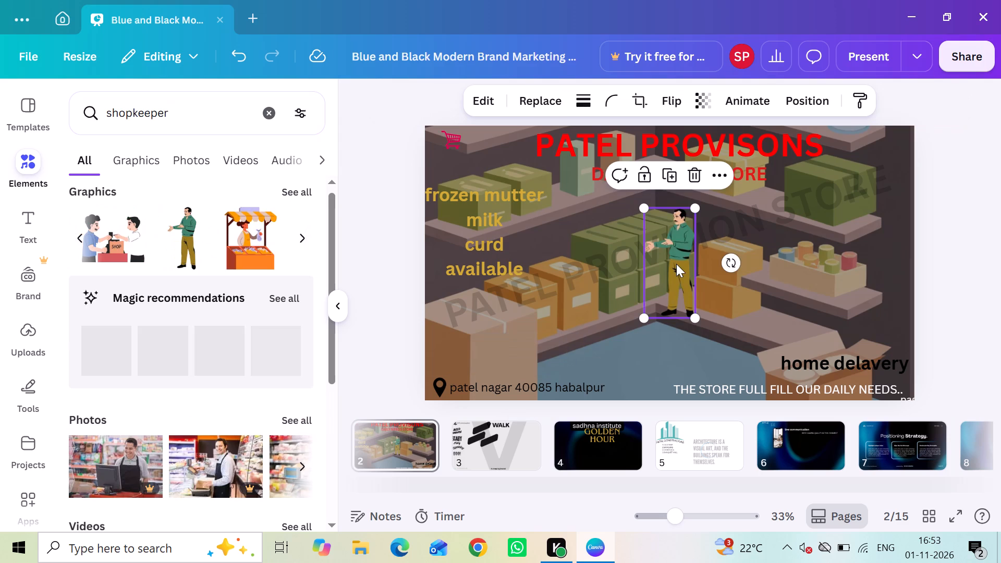
Move the shopkeeper graphic to page 2's lower-right area, standing just above the "home delavery" text.
left_click_drag(664, 268, 681, 266)
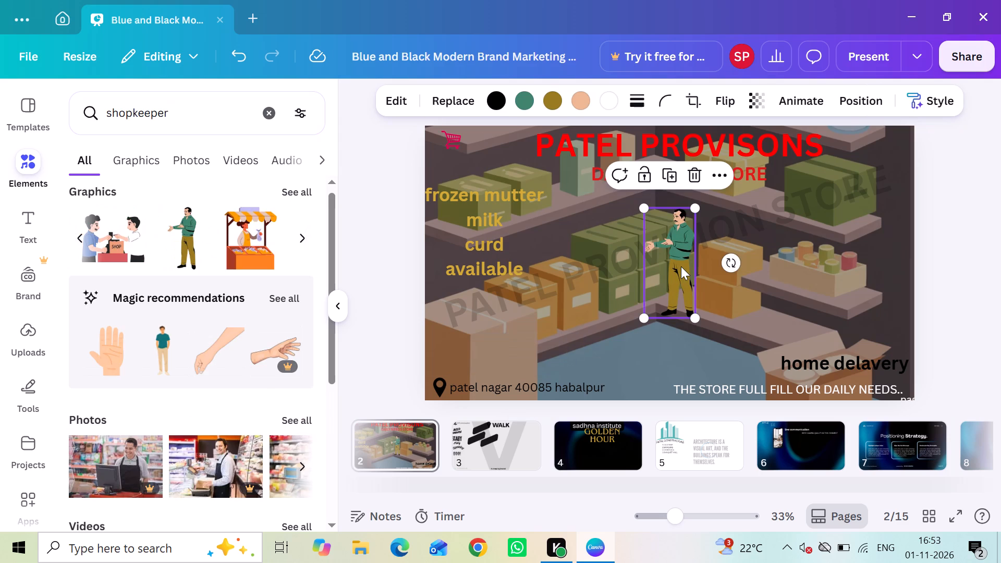
left_click_drag(681, 266, 810, 299)
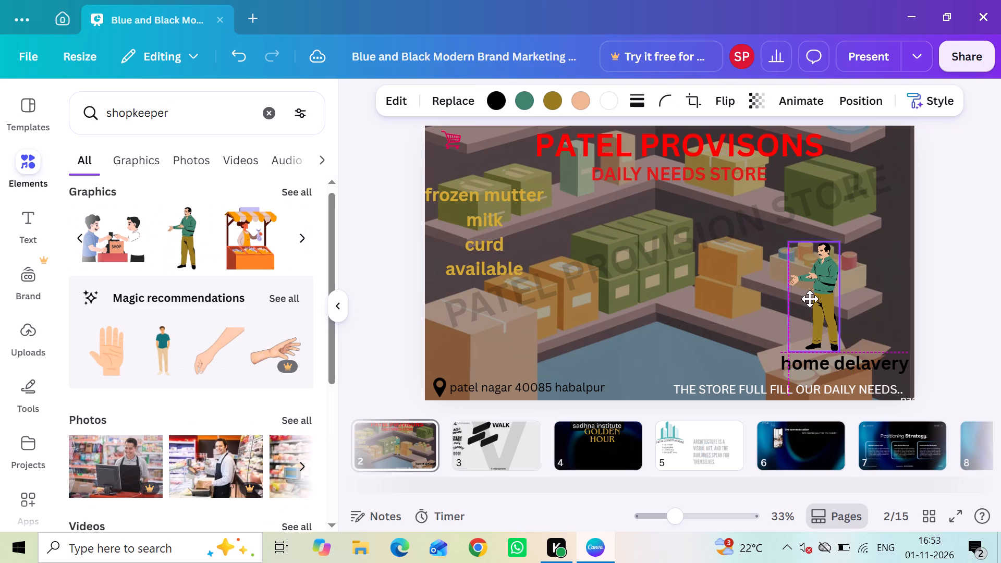
left_click_drag(810, 299, 851, 299)
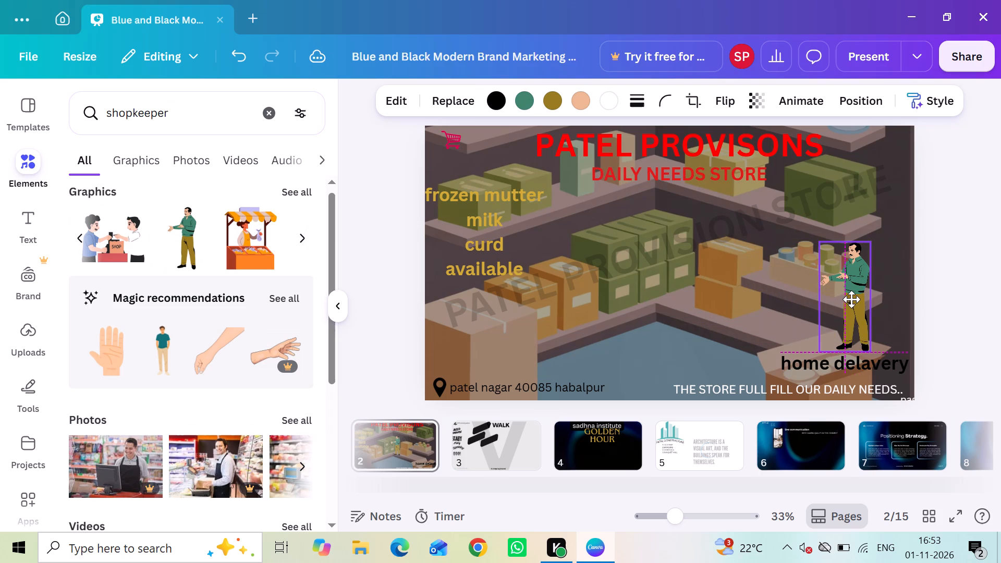
left_click(787, 283)
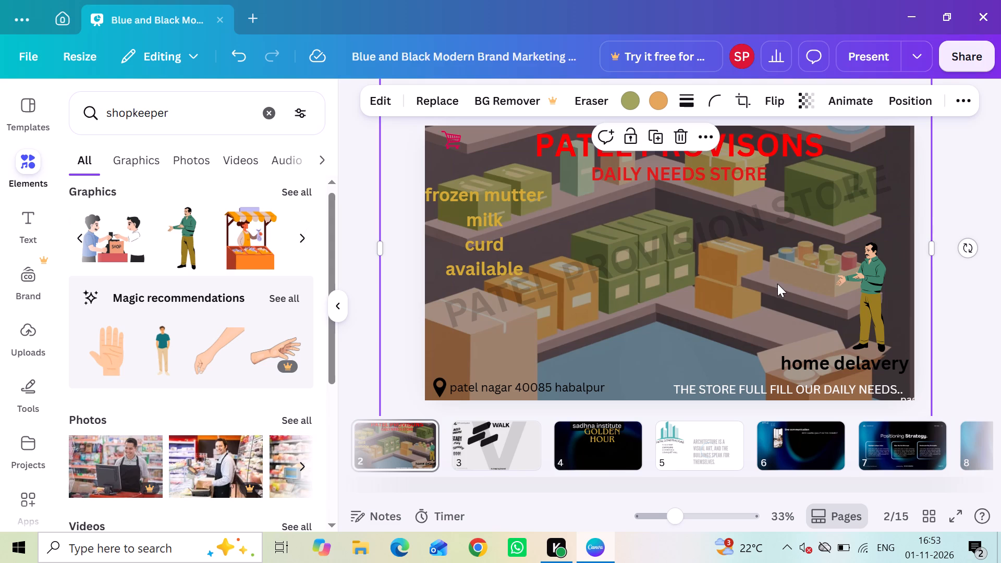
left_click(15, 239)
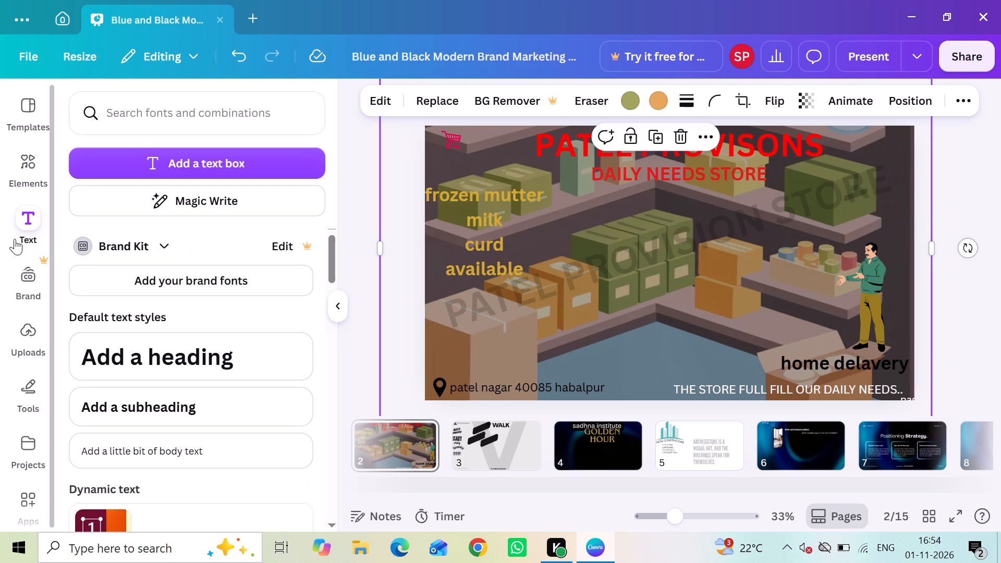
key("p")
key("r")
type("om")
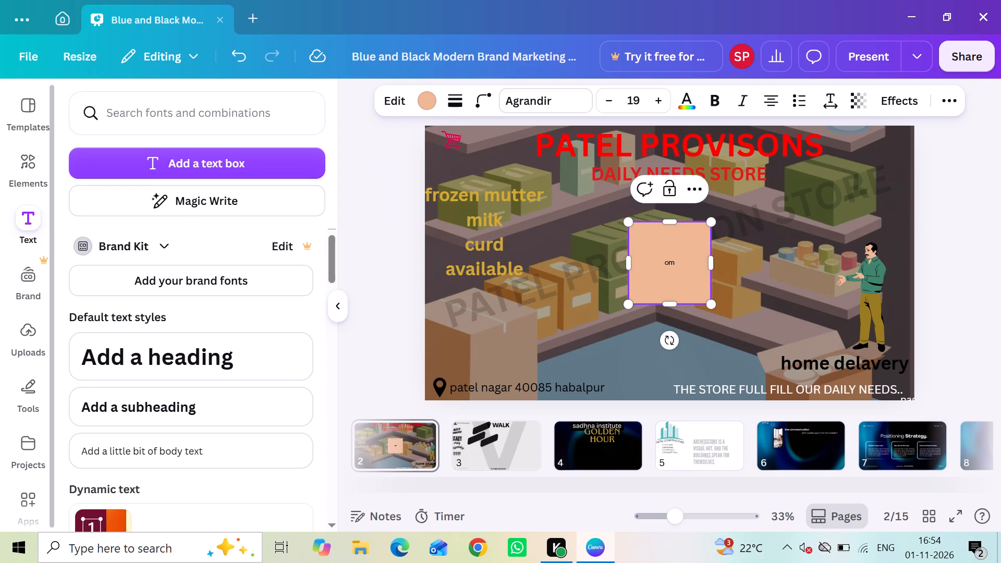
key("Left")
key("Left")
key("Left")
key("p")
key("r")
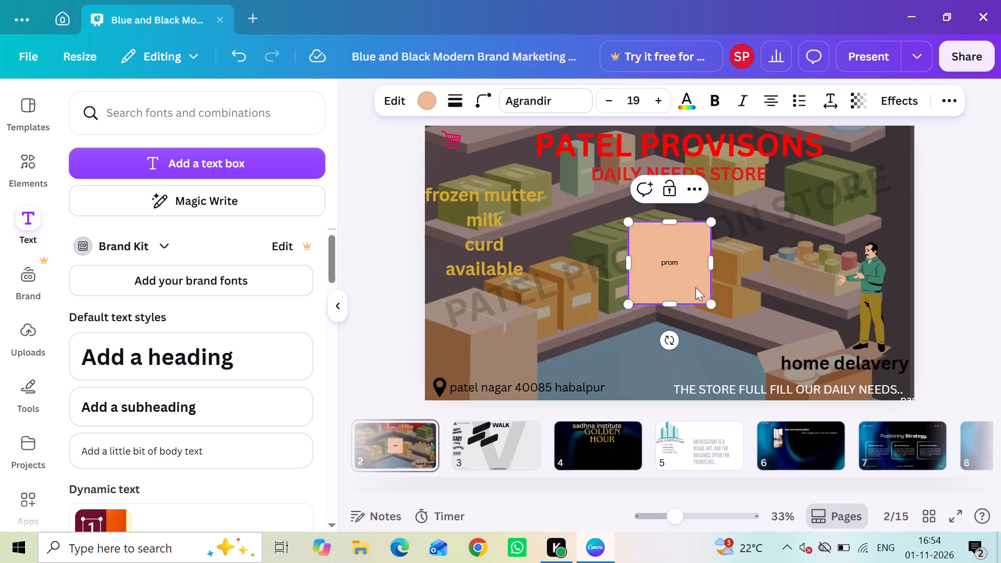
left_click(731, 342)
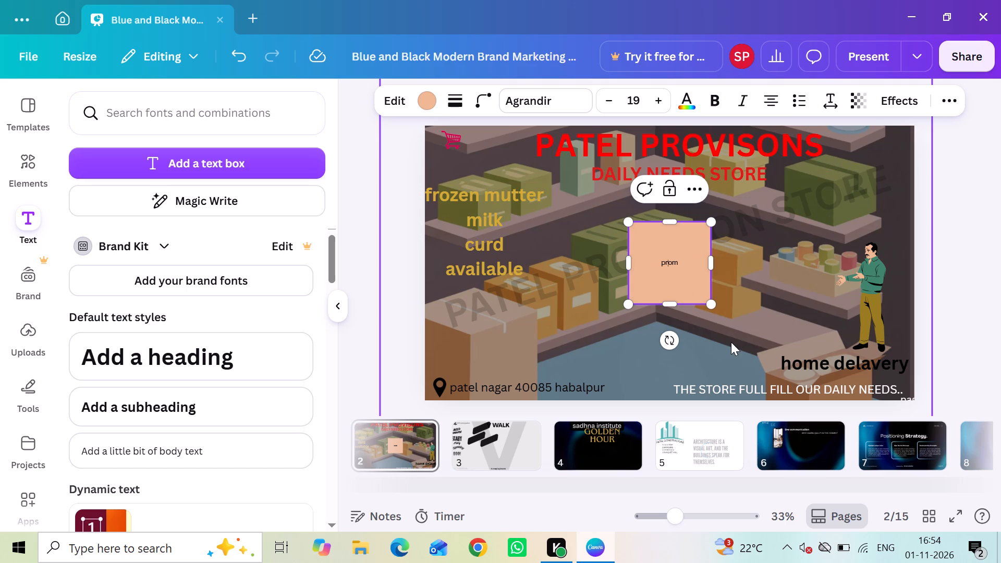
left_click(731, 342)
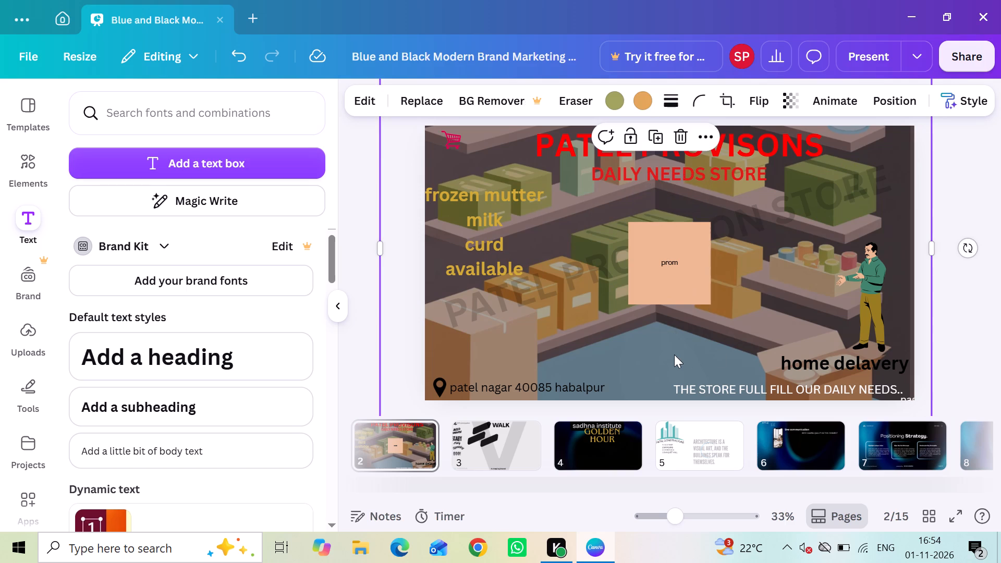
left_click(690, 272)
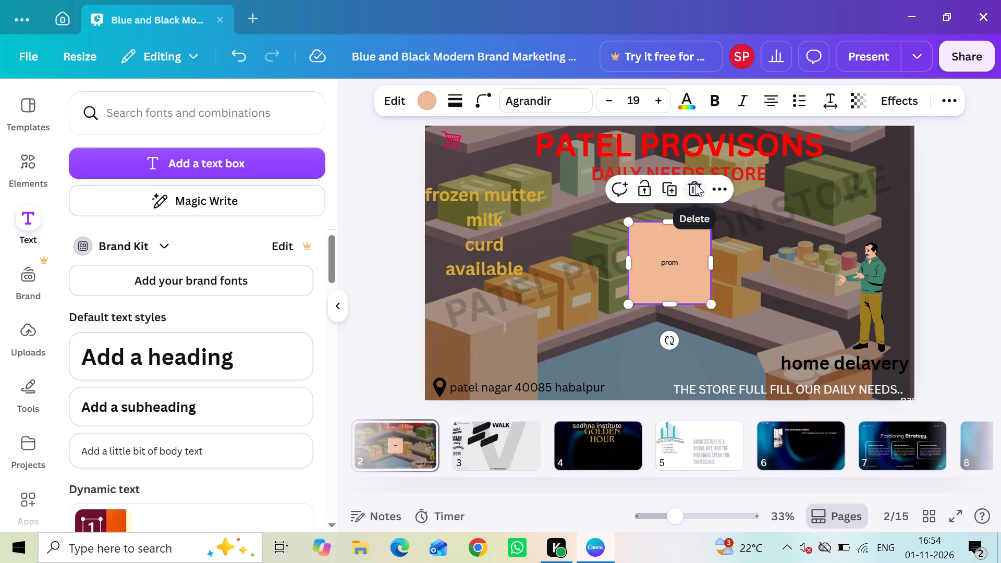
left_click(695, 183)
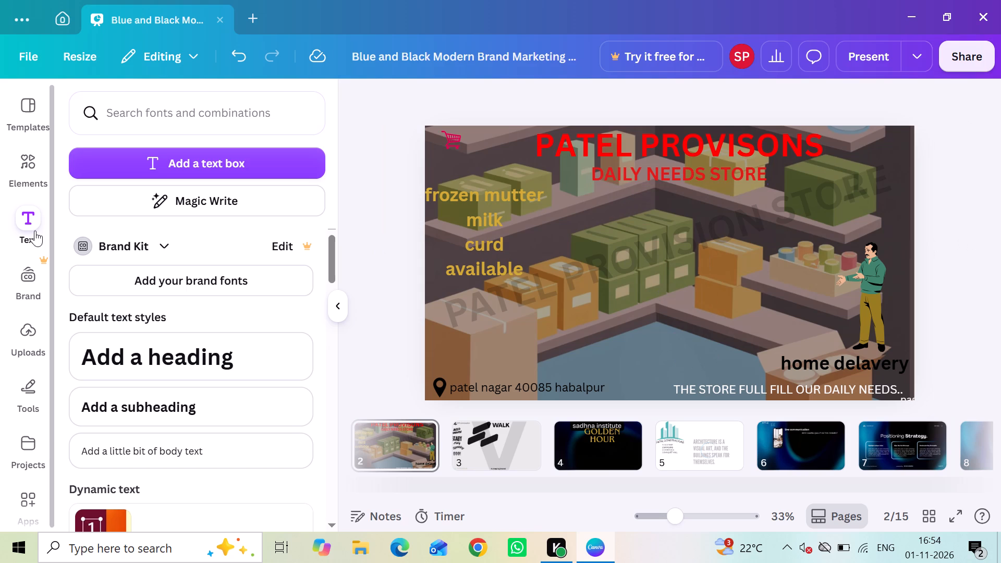
Search the text fonts for "lady", add a text box in the Lady Boss font to page 2, and clear the search.
scroll(35, 230, "down", 1)
left_click(153, 106)
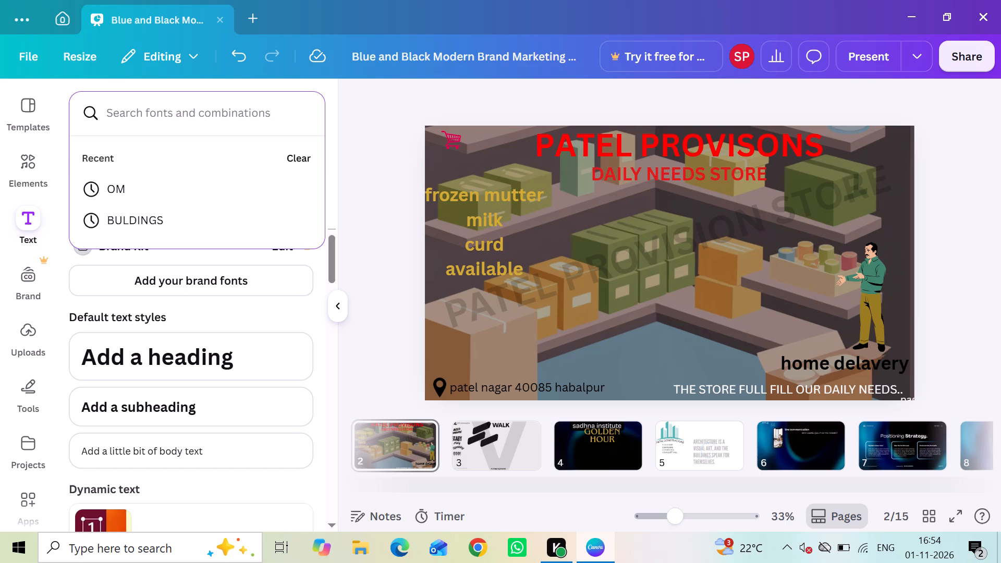
type("lady")
key("Return")
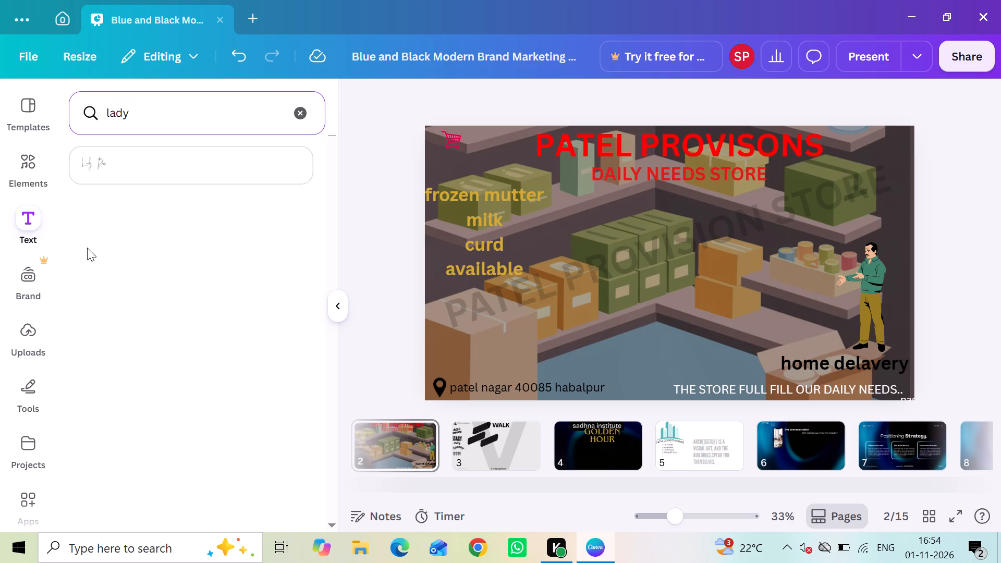
scroll(125, 231, "down", 2)
left_click(101, 181)
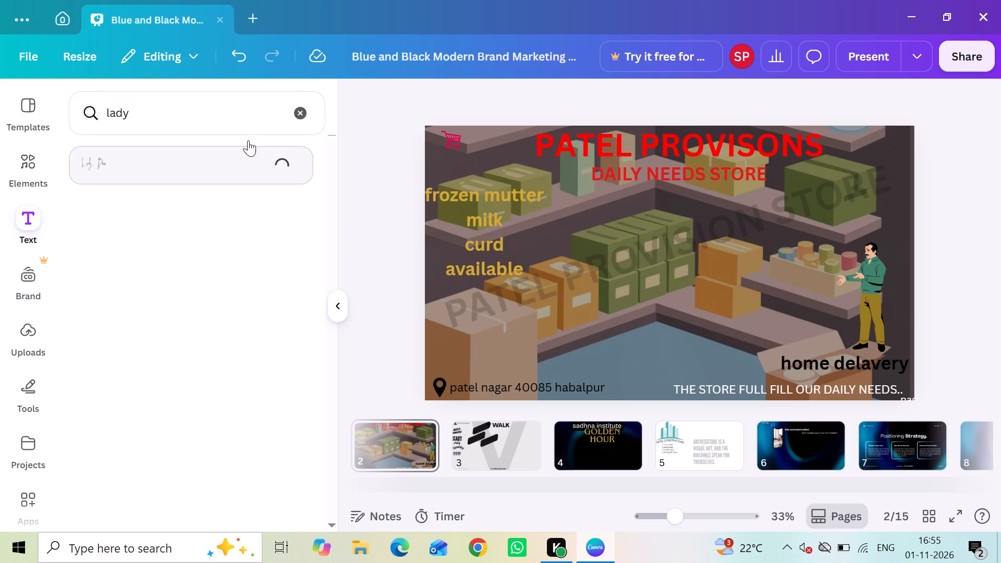
left_click(294, 114)
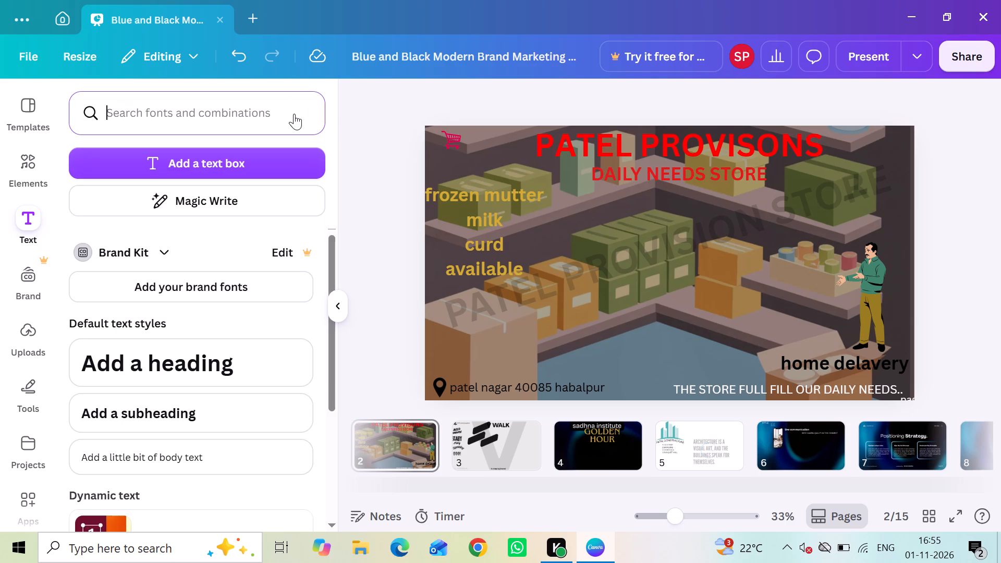
Replace the "shopkeeper" search in the elements library with a new search term.
left_click(5, 179)
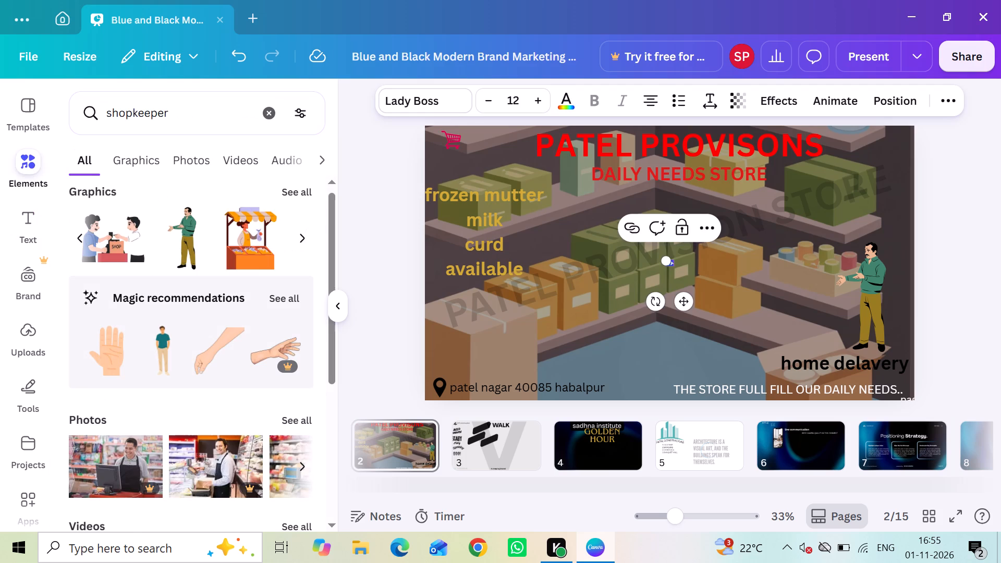
left_click(267, 121)
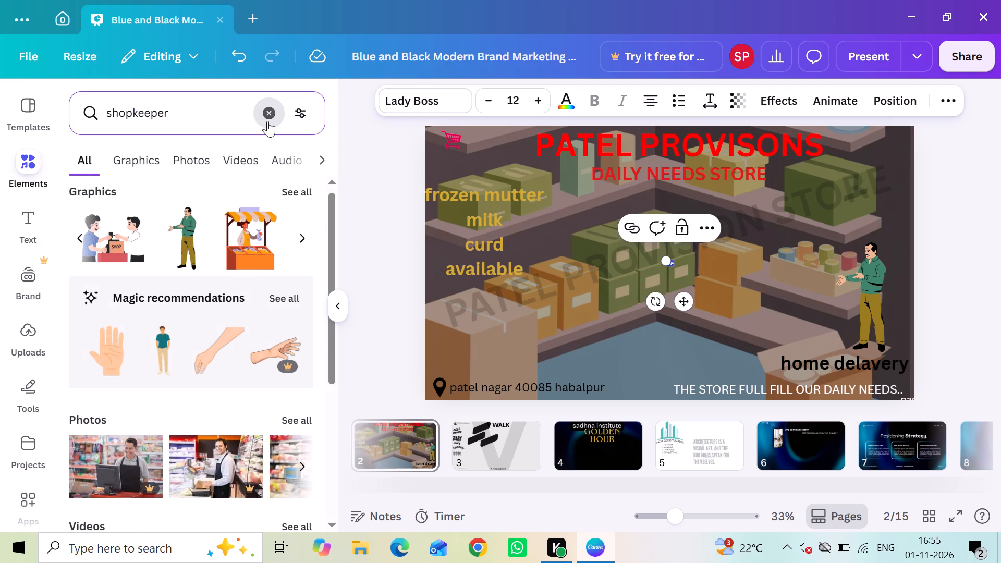
key("l")
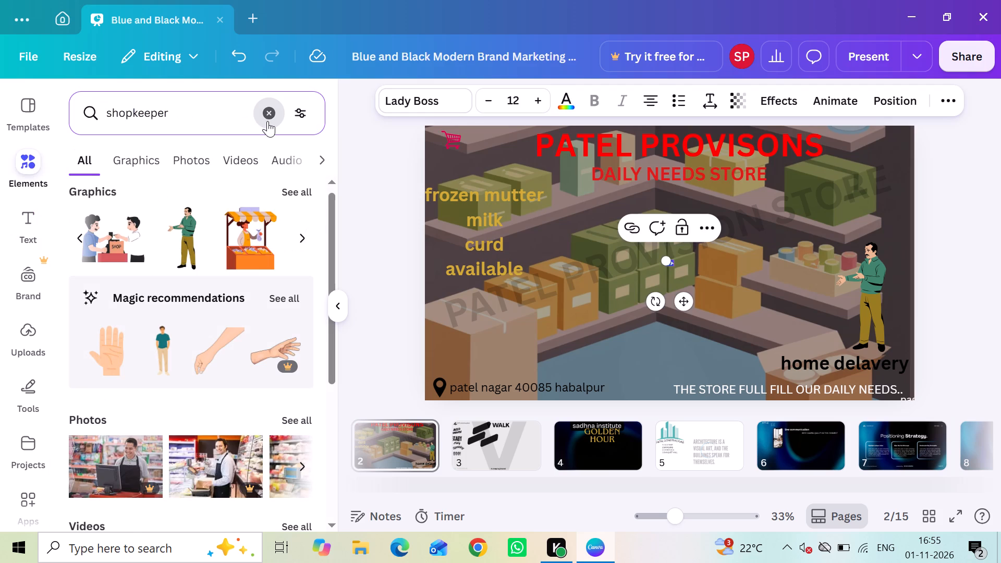
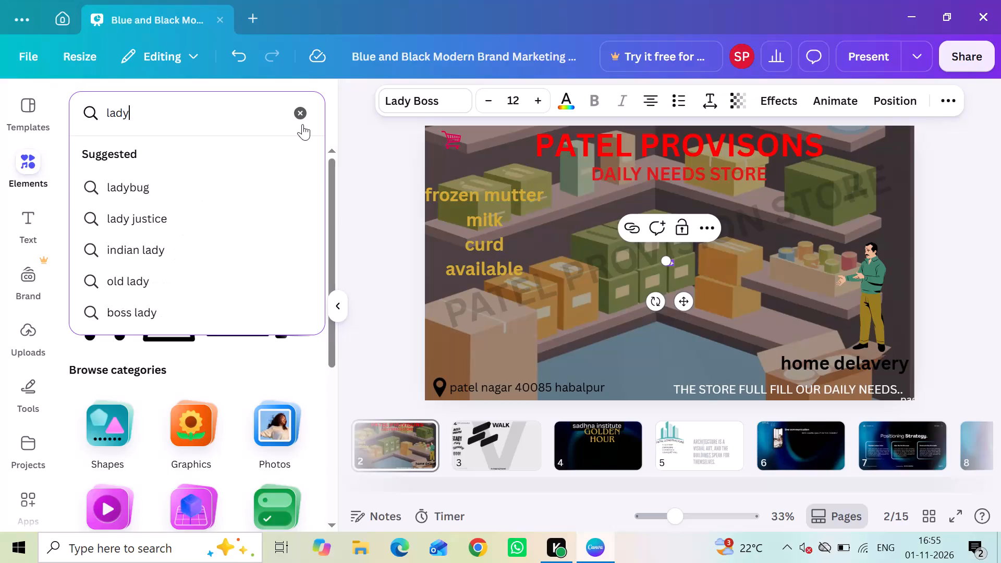
Run the search for "lady" in the elements library.
key("Return")
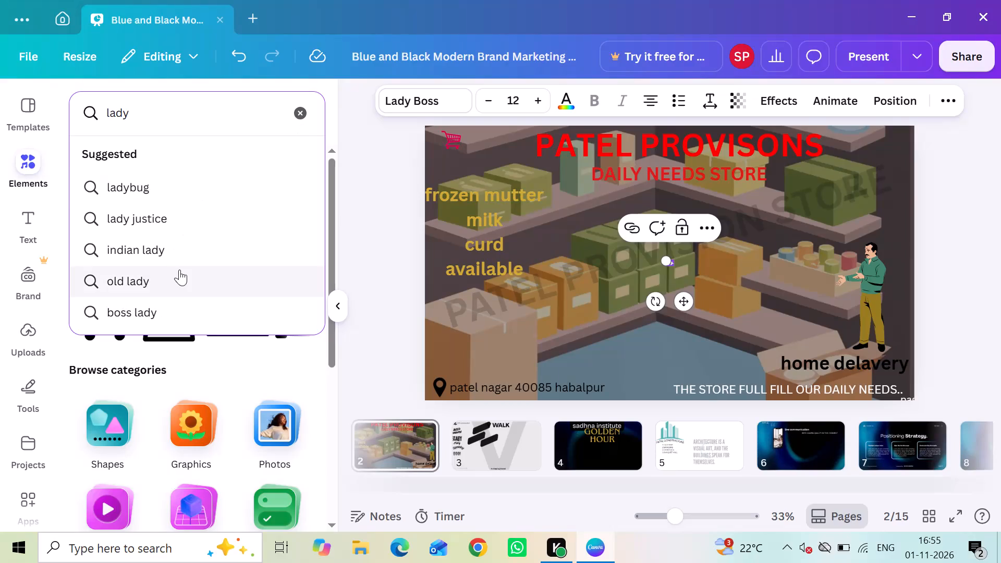